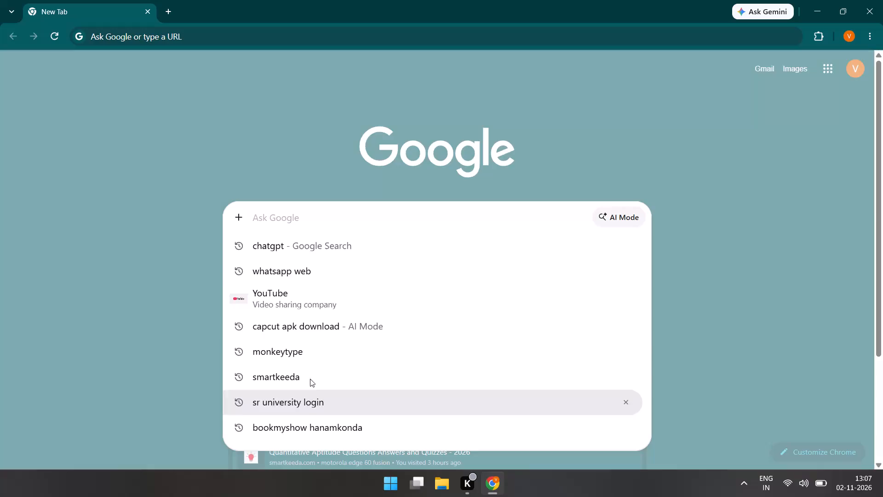
# Begin a Google search from the new tab page with a query starting with "c".
pyautogui.click(726, 349)
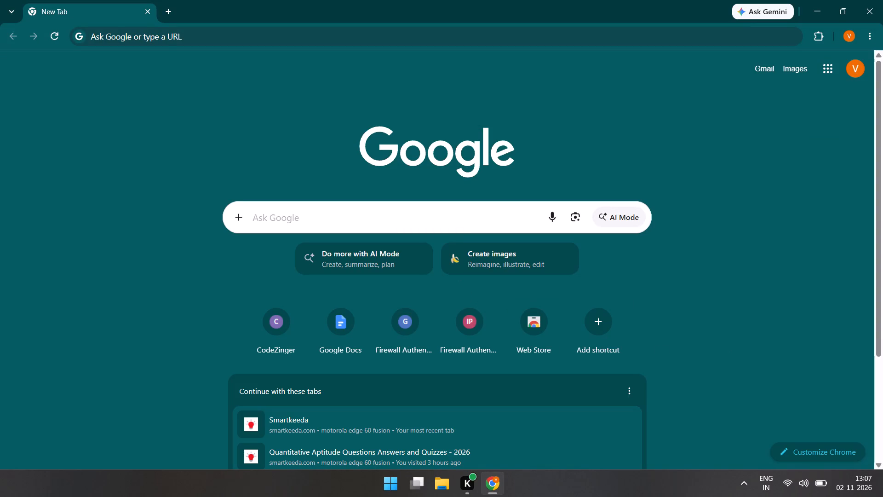
pyautogui.click(446, 220)
pyautogui.write('c')
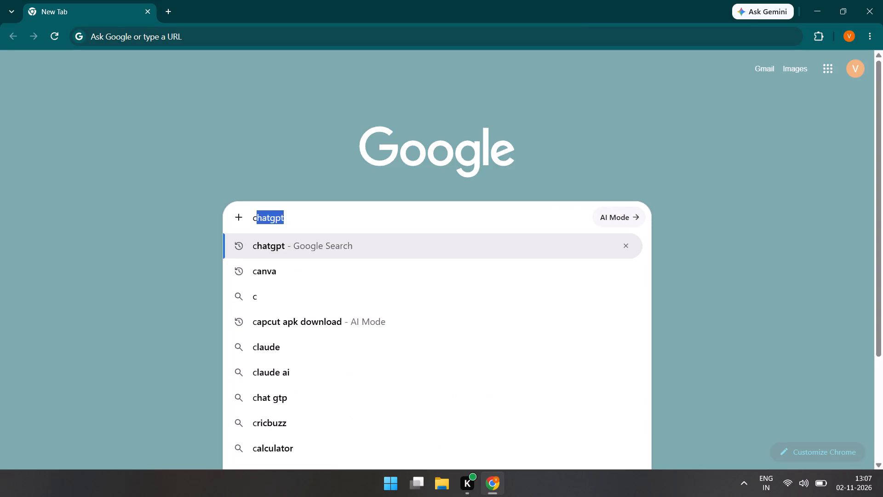
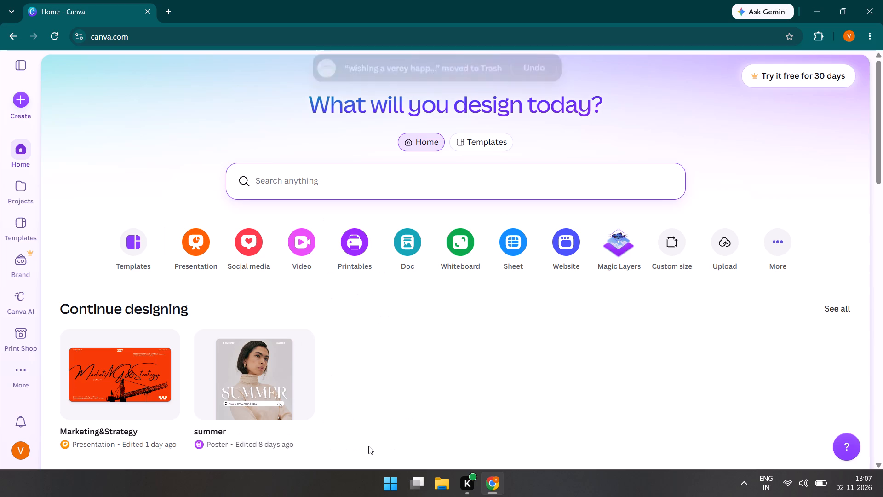
# Open the Marketing&Strategy presentation from the recent designs for editing.
pyautogui.doubleClick(107, 360)
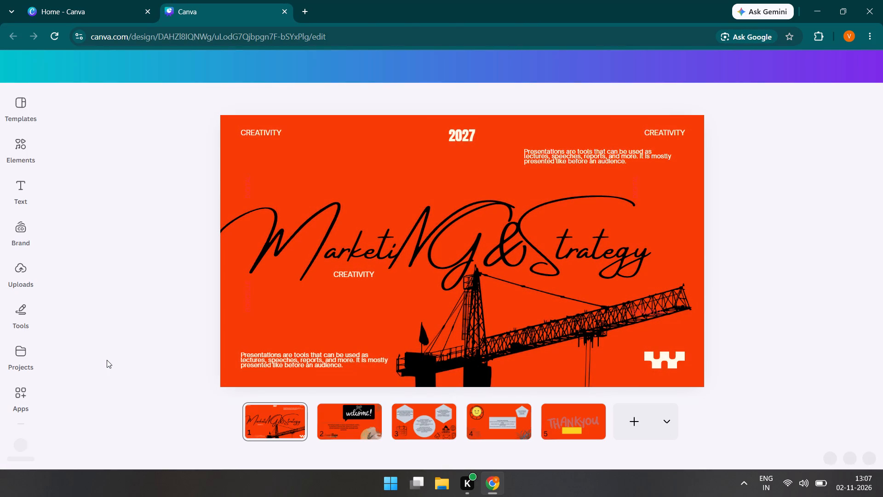
pyautogui.press('Right')
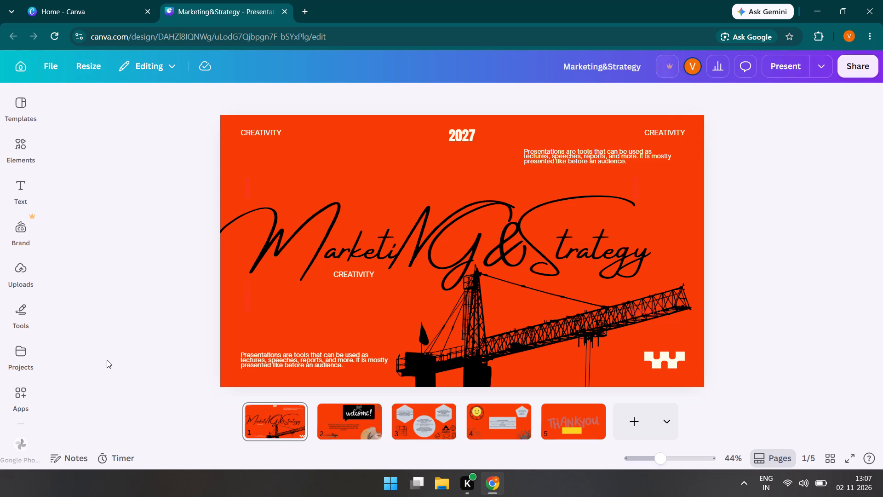
# Go through pages 2 to 5 of the presentation and add a new page after page 5.
pyautogui.click(336, 428)
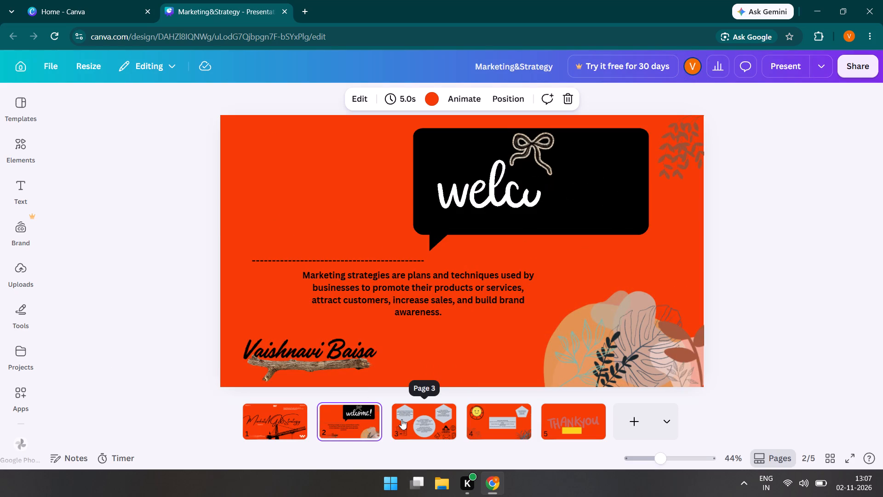
pyautogui.click(413, 424)
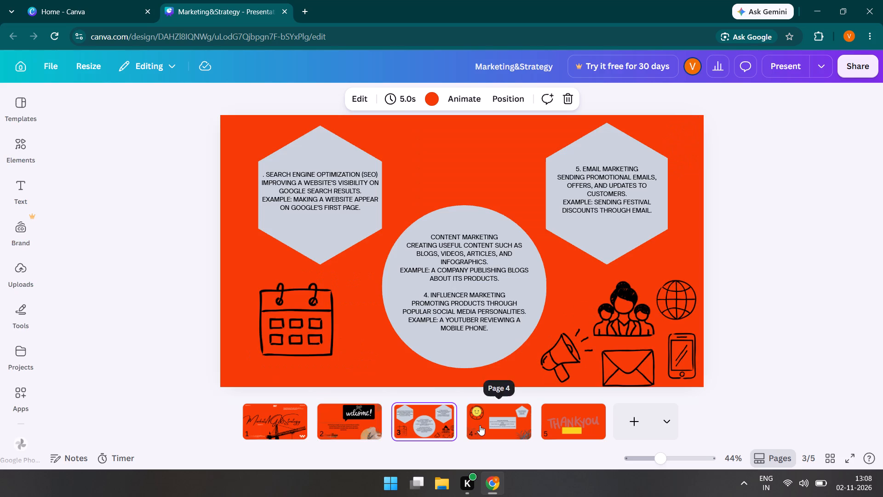
pyautogui.click(480, 425)
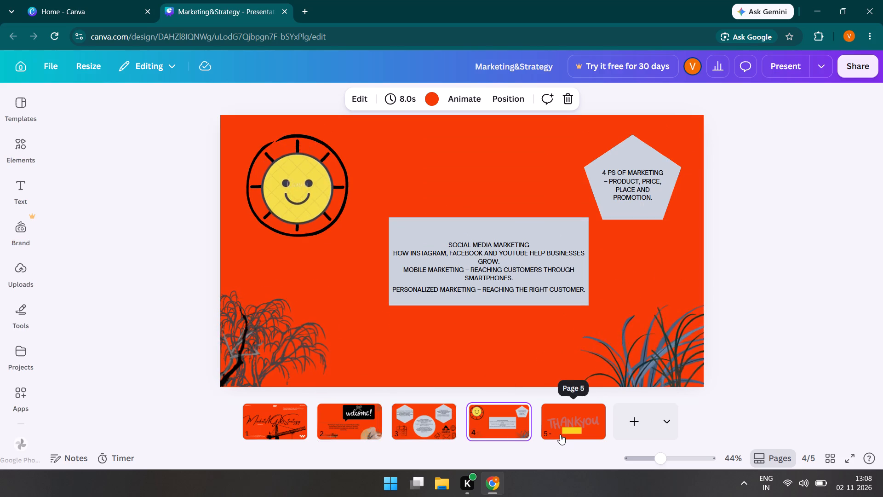
pyautogui.click(560, 434)
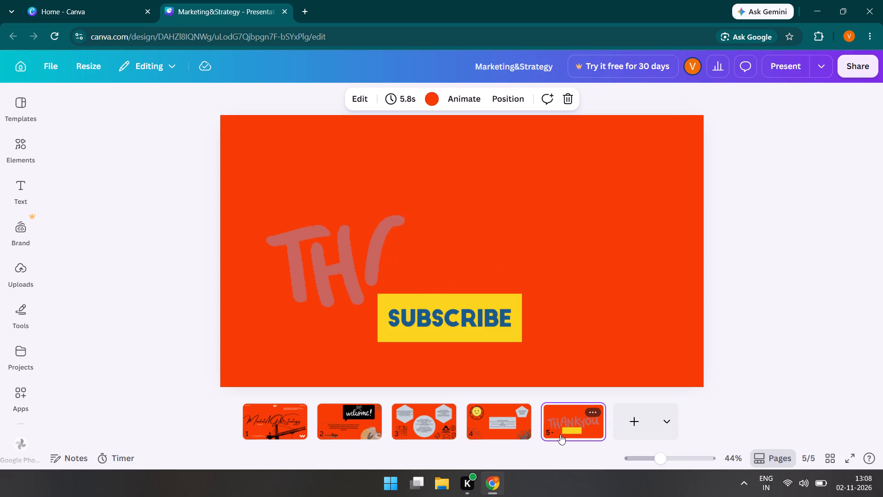
pyautogui.click(623, 430)
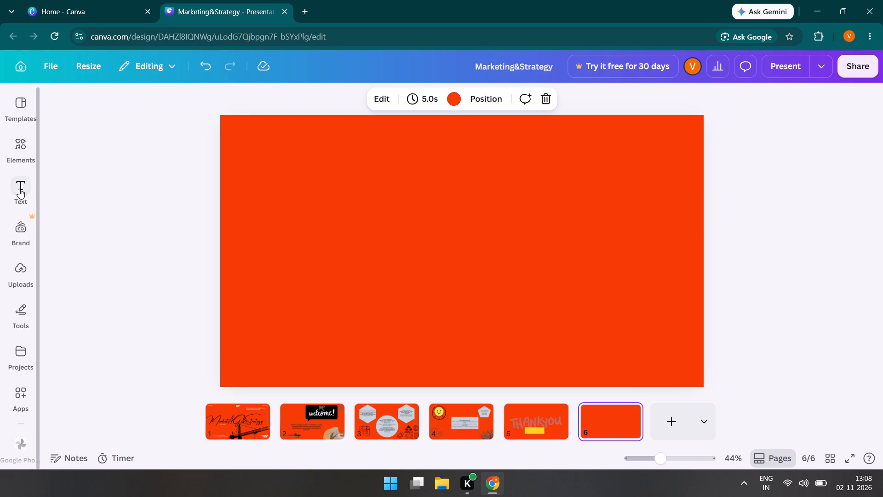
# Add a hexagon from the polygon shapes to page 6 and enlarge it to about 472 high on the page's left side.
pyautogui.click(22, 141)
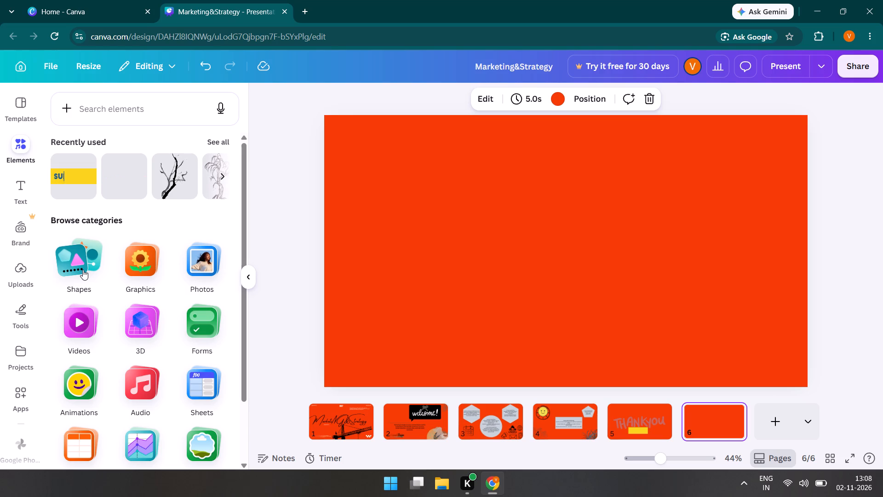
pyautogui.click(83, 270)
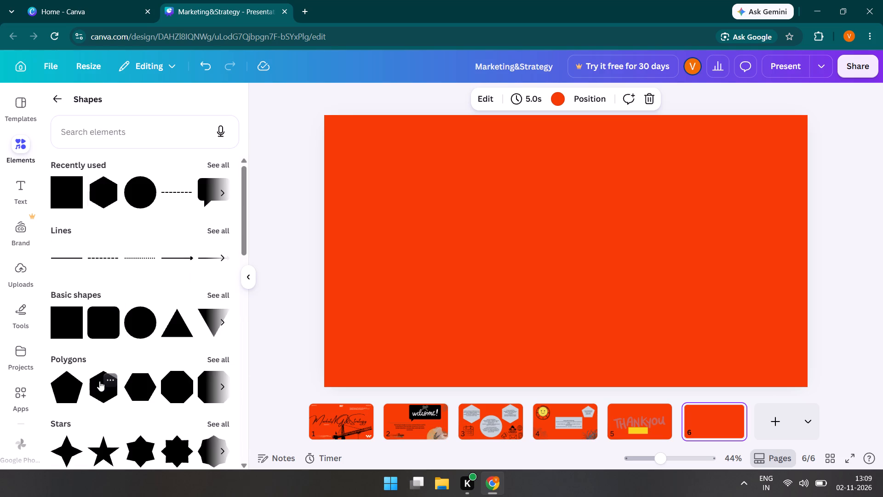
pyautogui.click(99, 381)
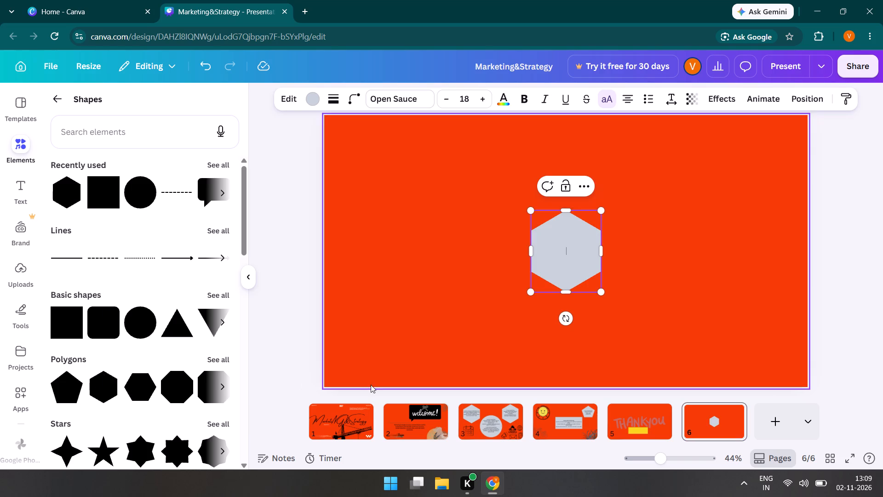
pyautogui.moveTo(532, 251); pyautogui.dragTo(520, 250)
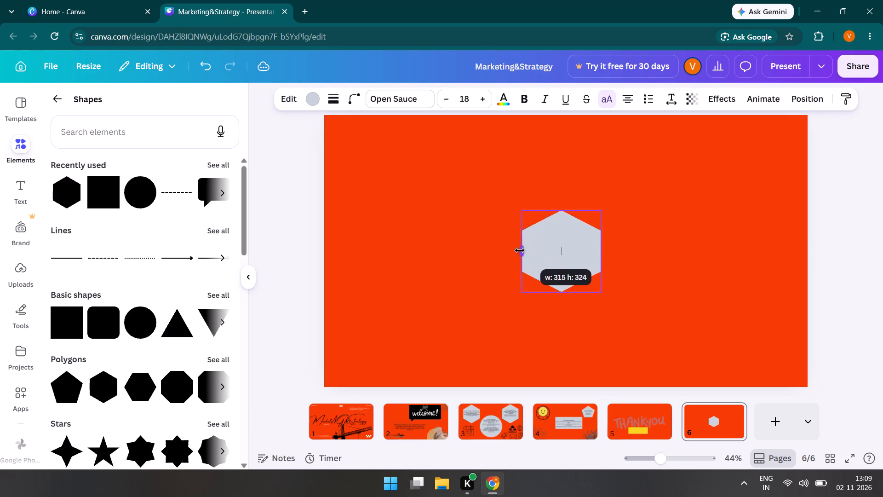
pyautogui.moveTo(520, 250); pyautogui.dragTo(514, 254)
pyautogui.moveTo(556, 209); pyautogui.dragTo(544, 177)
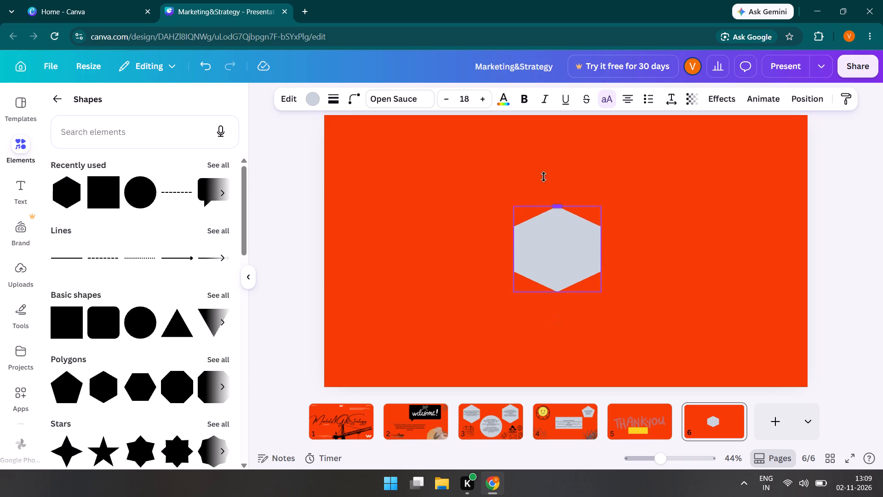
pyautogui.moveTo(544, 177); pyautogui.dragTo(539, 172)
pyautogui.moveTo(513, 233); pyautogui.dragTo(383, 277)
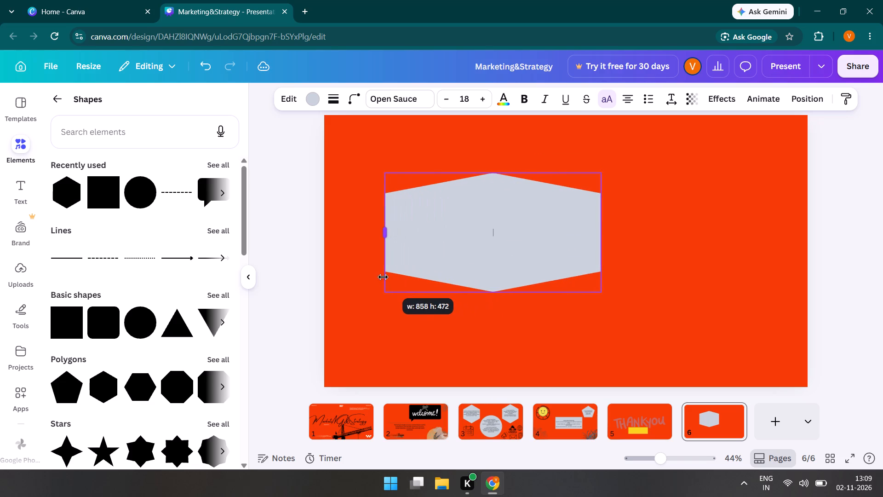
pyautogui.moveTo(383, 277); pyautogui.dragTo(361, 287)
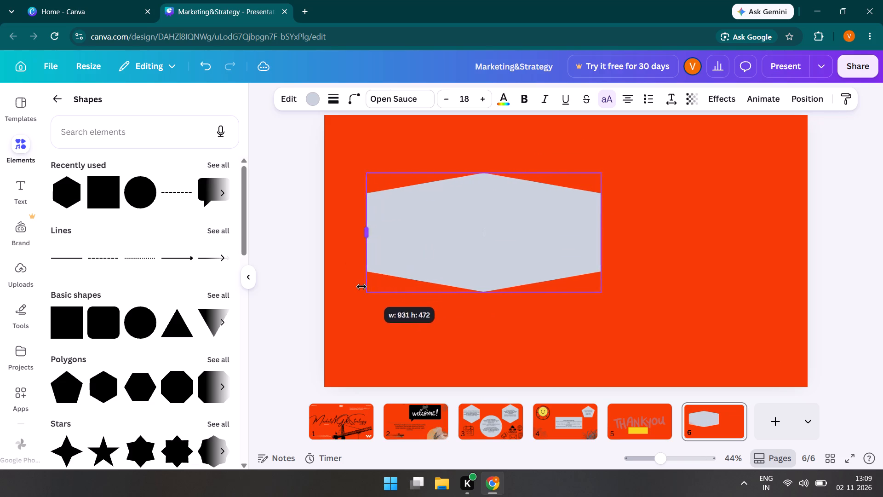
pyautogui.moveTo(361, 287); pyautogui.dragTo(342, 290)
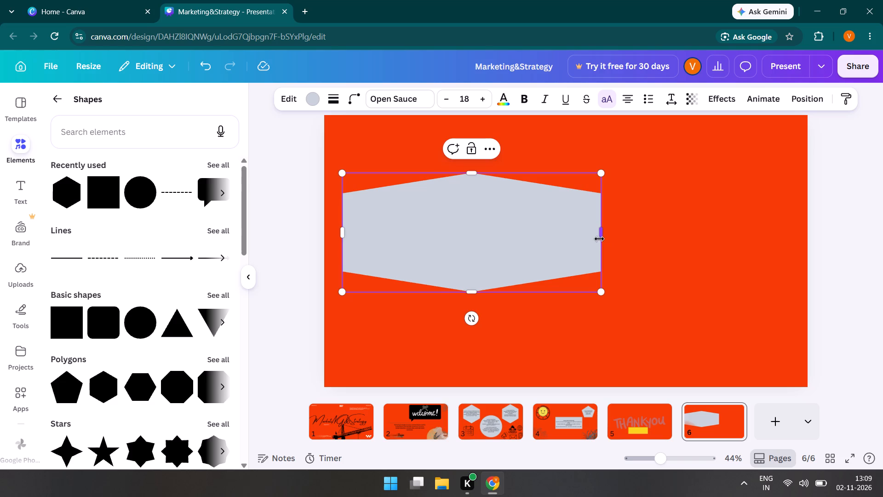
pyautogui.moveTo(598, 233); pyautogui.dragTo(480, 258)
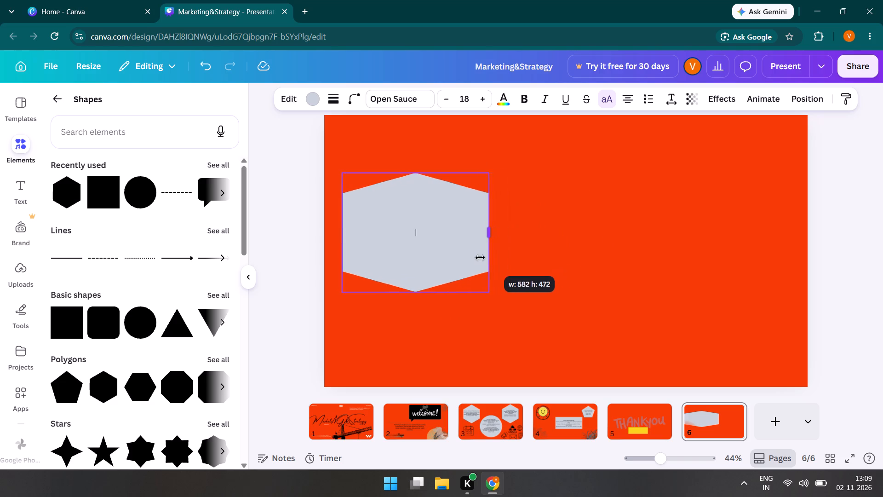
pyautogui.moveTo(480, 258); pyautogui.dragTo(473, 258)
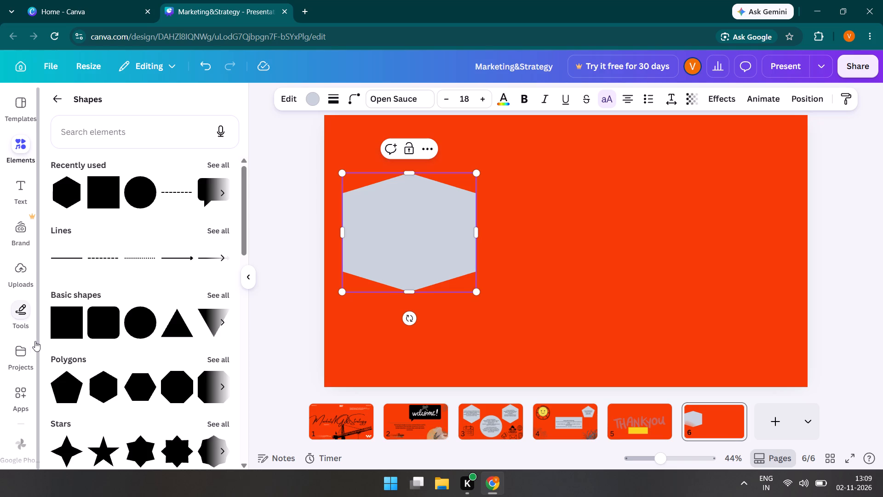
# Add the cloud-shaped speech bubble to page 6, beside the hexagon.
pyautogui.scroll(-5, 107, 339)
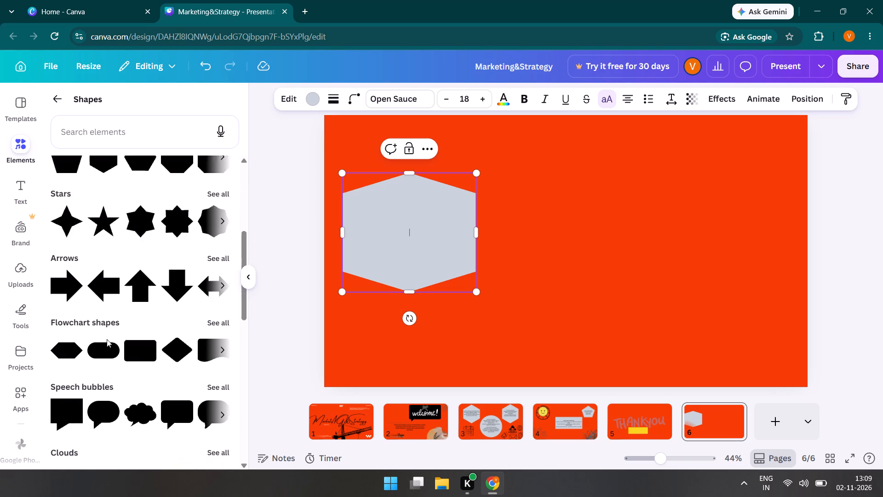
pyautogui.click(138, 346)
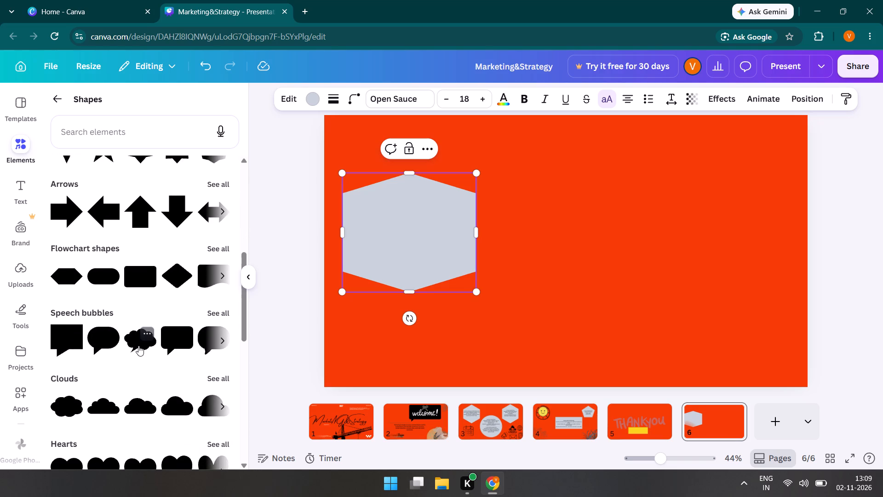
pyautogui.moveTo(579, 243); pyautogui.dragTo(584, 241)
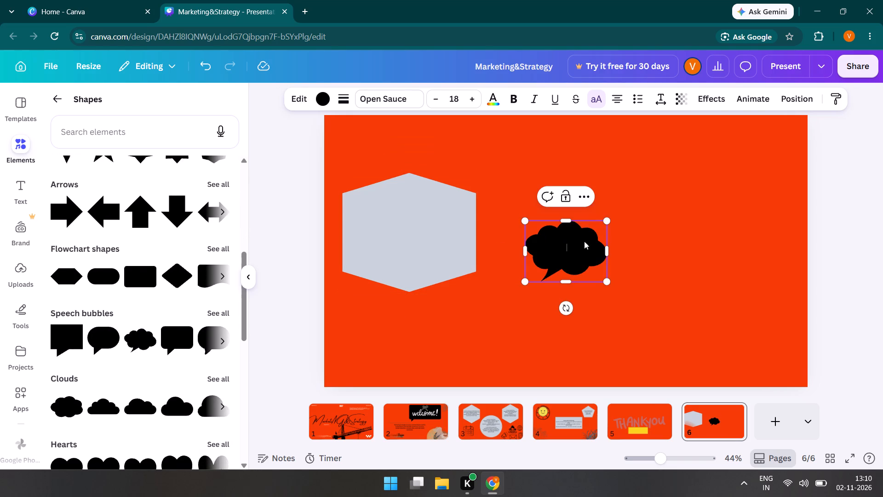
pyautogui.moveTo(584, 241); pyautogui.dragTo(574, 255)
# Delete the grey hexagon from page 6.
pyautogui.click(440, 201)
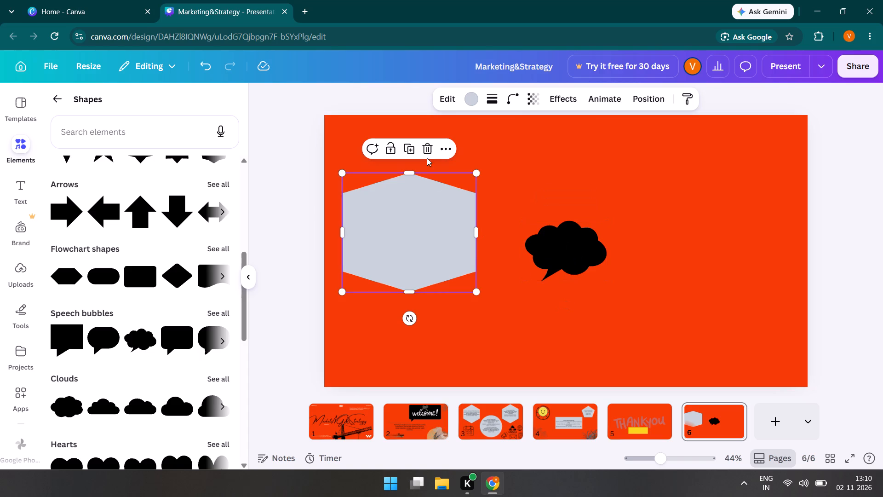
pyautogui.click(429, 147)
# Move the black cloud speech bubble to the upper-right corner of page 6.
pyautogui.moveTo(547, 247); pyautogui.dragTo(733, 152)
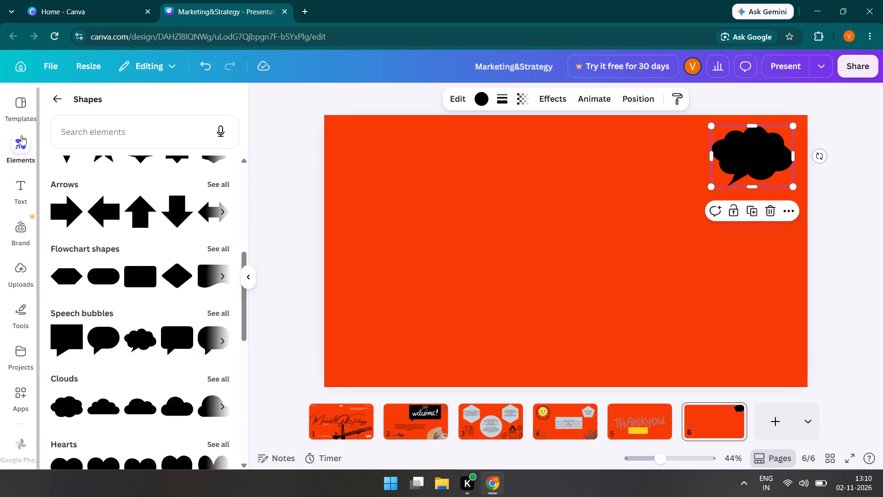
# Add the rounded speech bubble shape to page 6 and place it in the lower-left area of the page.
pyautogui.click(13, 150)
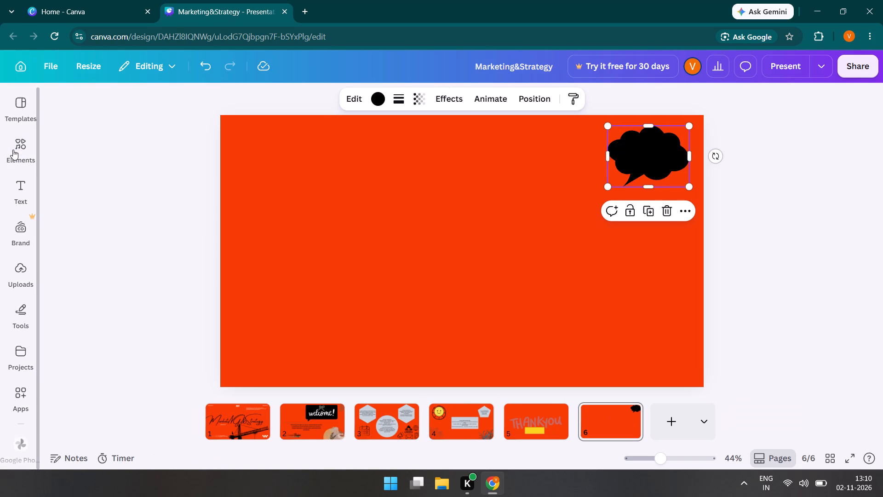
pyautogui.click(13, 150)
pyautogui.scroll(7, 111, 228)
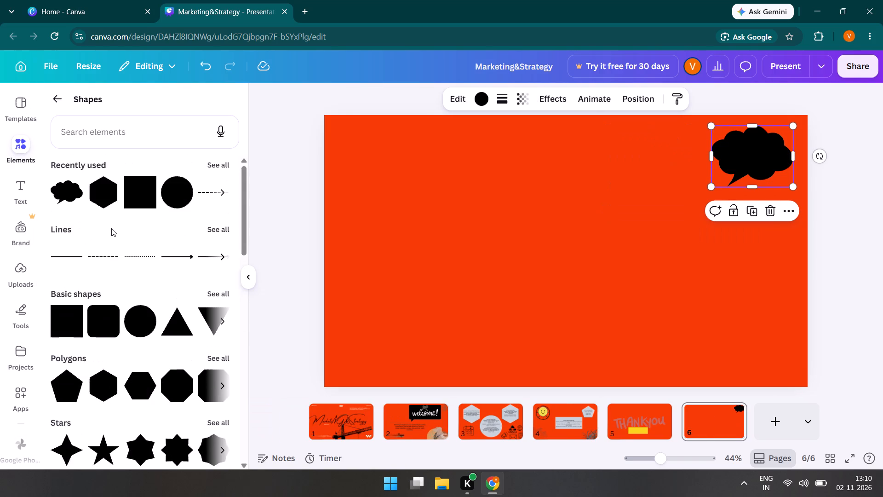
pyautogui.scroll(-6, 111, 228)
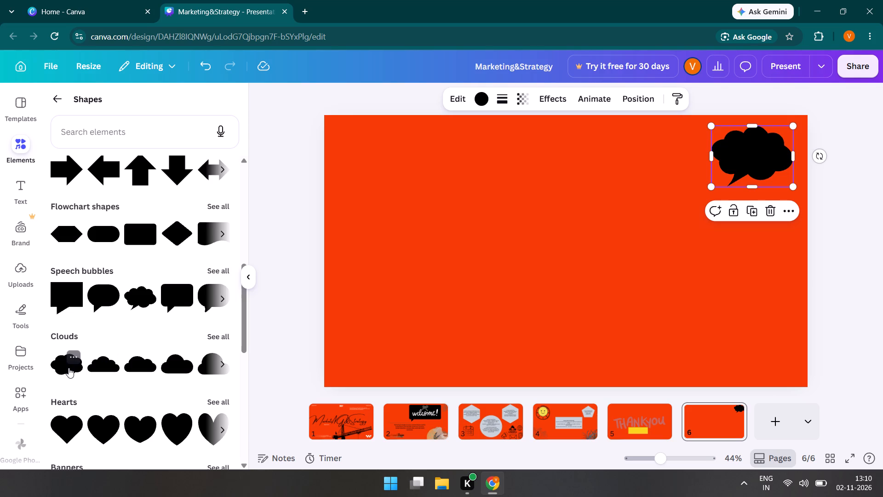
pyautogui.click(93, 298)
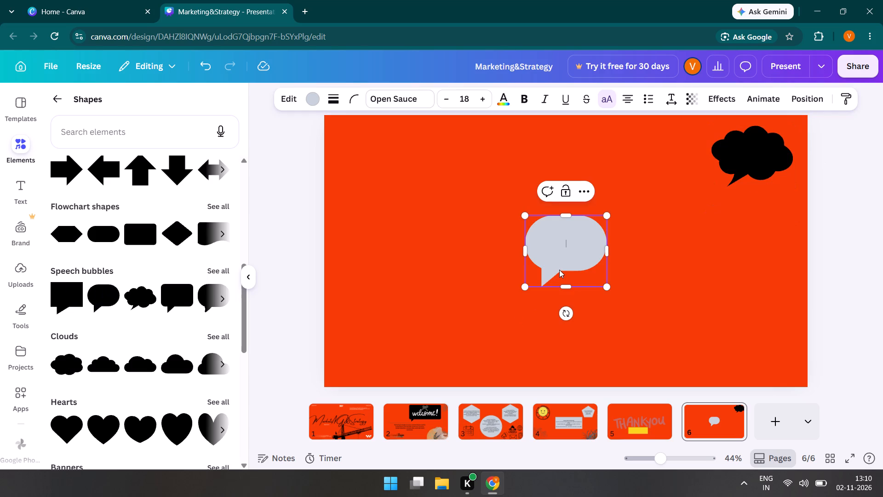
pyautogui.moveTo(559, 270); pyautogui.dragTo(413, 316)
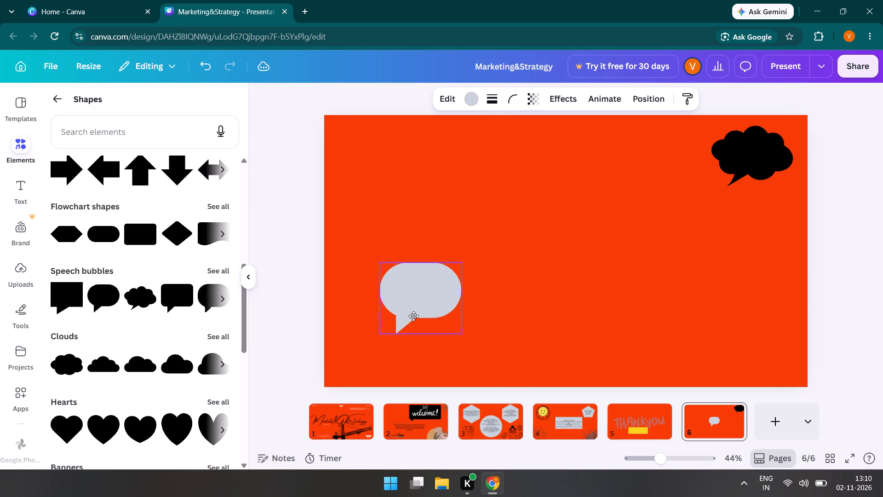
pyautogui.moveTo(413, 316); pyautogui.dragTo(428, 309)
pyautogui.click(611, 320)
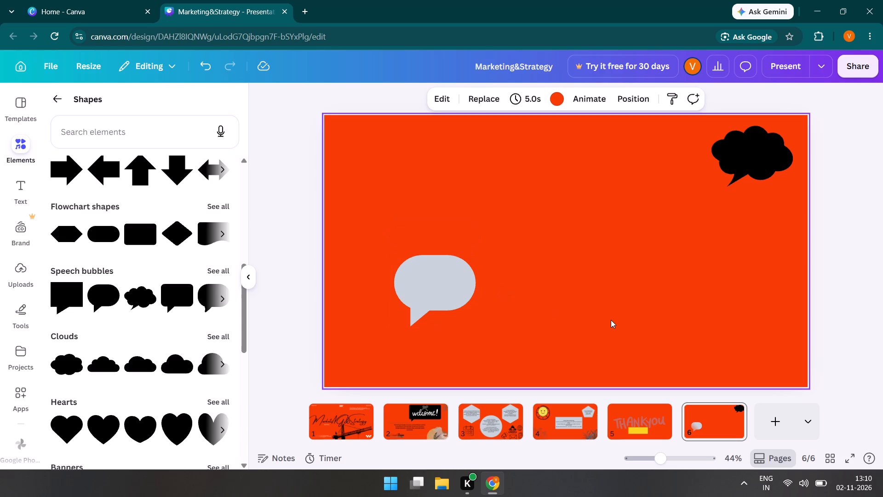
# Open the Duo Colour Avatar collection from the graphics elements library.
pyautogui.scroll(7, 96, 249)
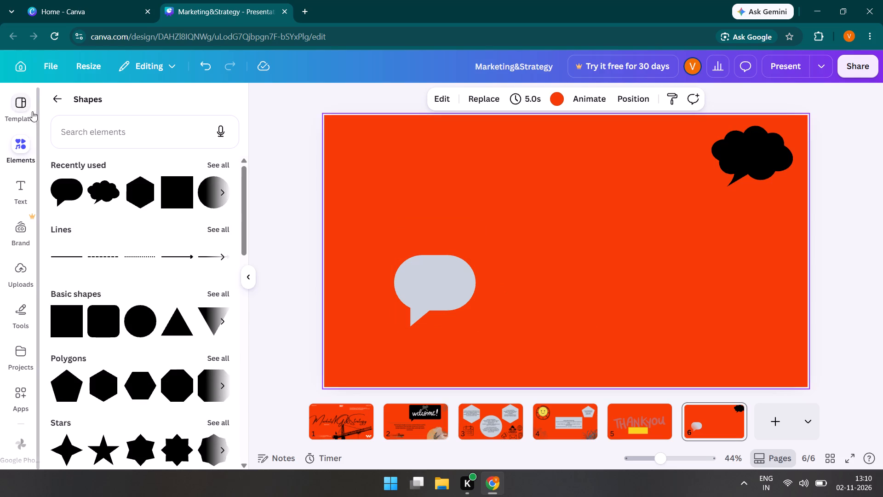
pyautogui.click(51, 104)
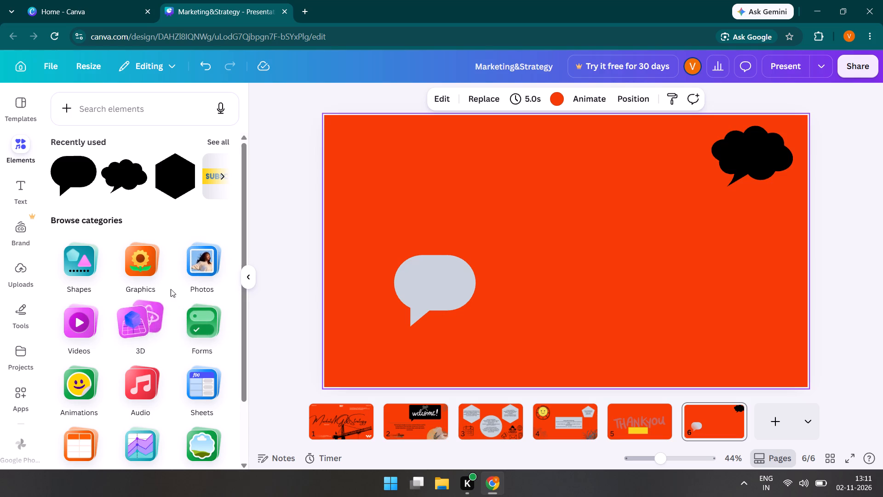
pyautogui.scroll(-4, 154, 335)
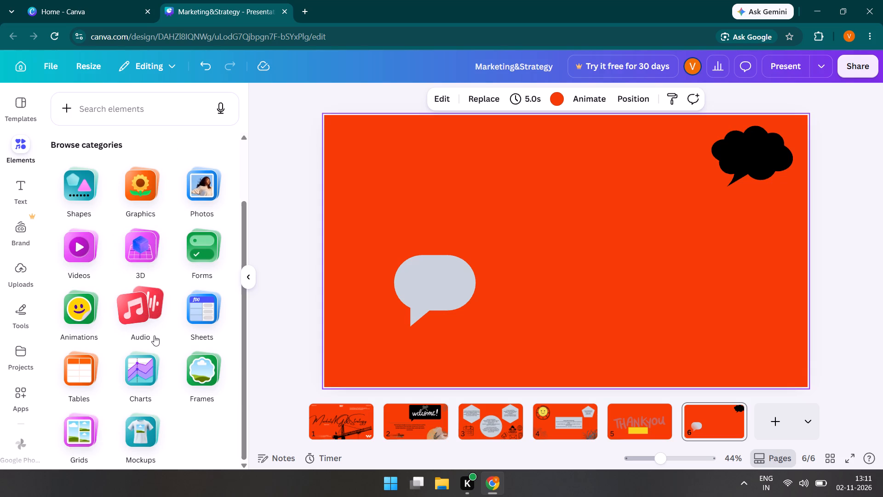
pyautogui.scroll(5, 154, 335)
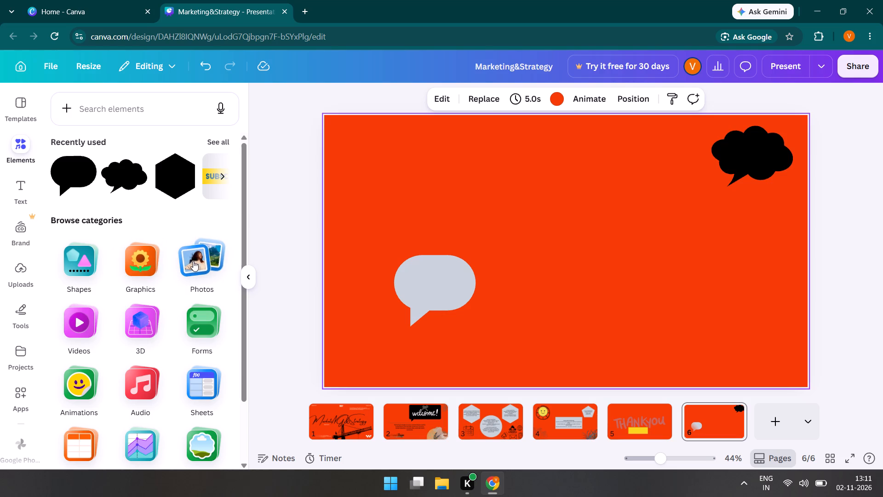
pyautogui.click(149, 264)
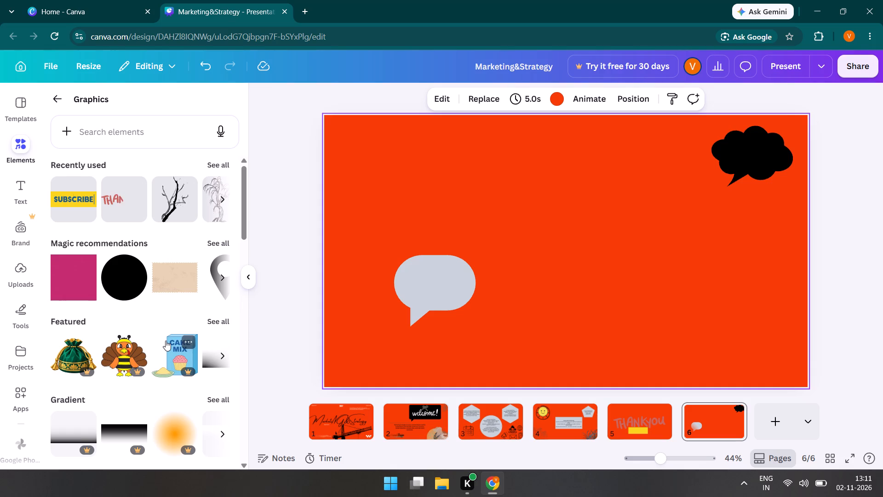
pyautogui.scroll(-7, 166, 341)
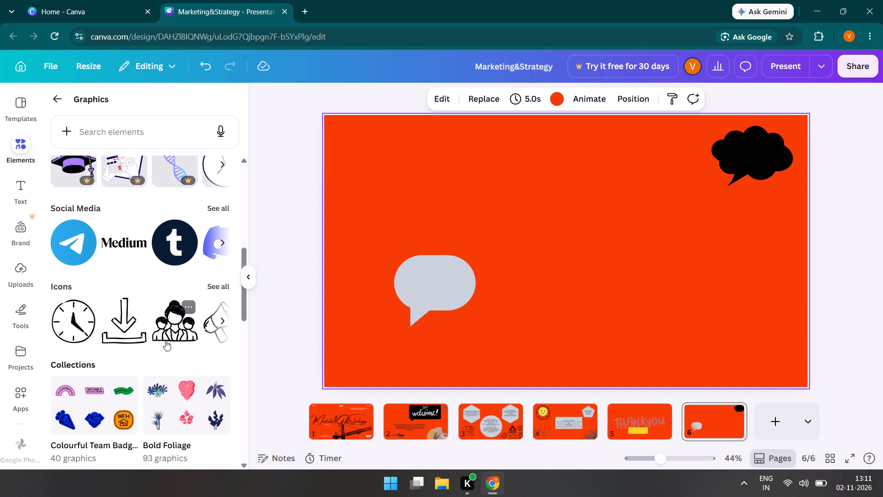
pyautogui.scroll(-6, 84, 407)
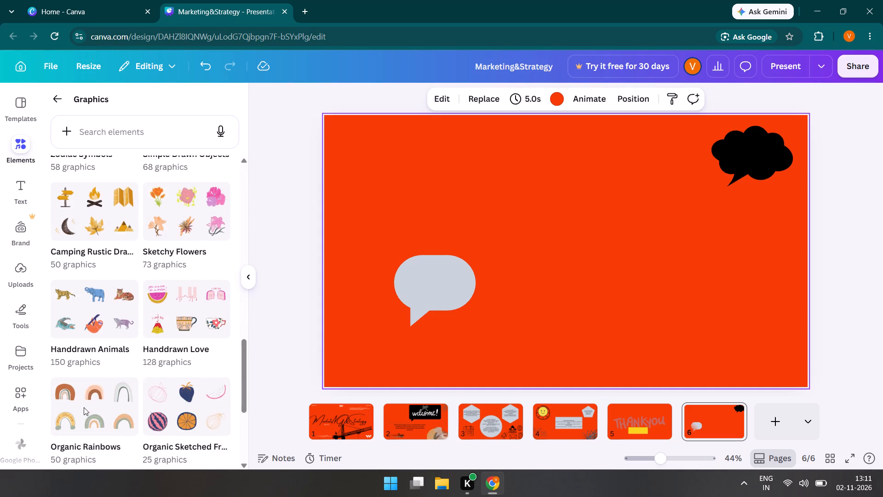
pyautogui.scroll(-6, 84, 407)
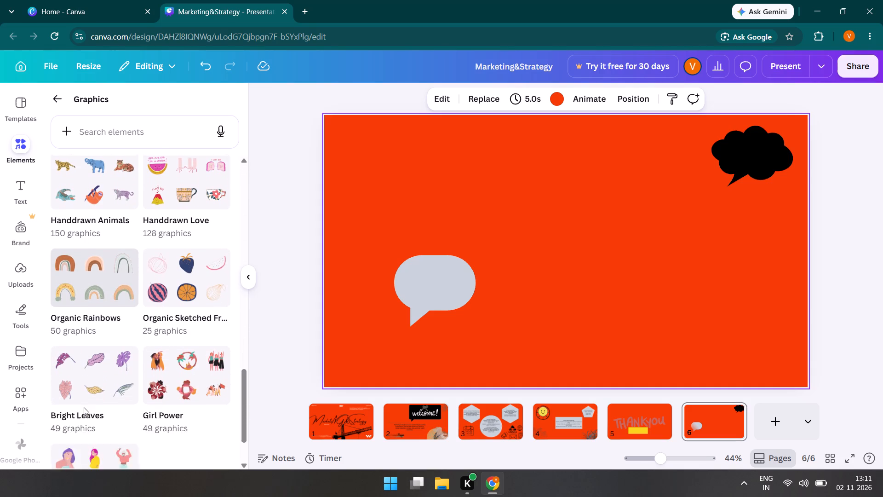
pyautogui.scroll(-2, 84, 407)
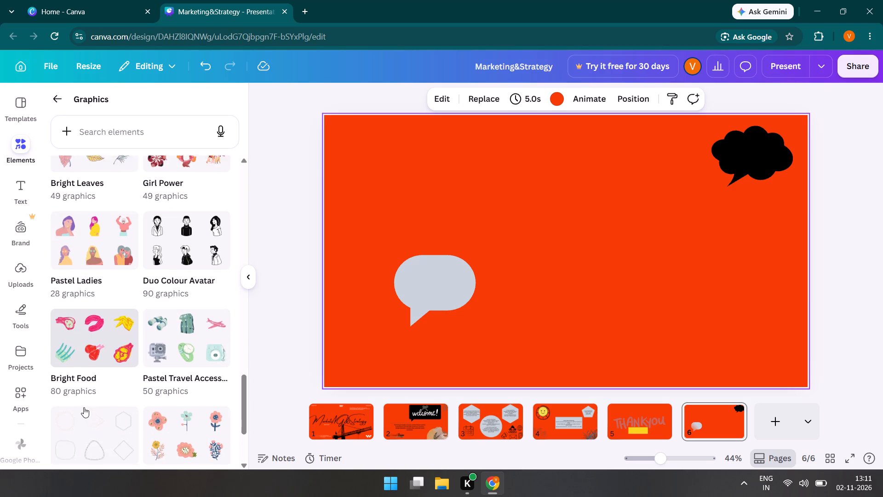
pyautogui.scroll(-1, 84, 407)
pyautogui.click(177, 227)
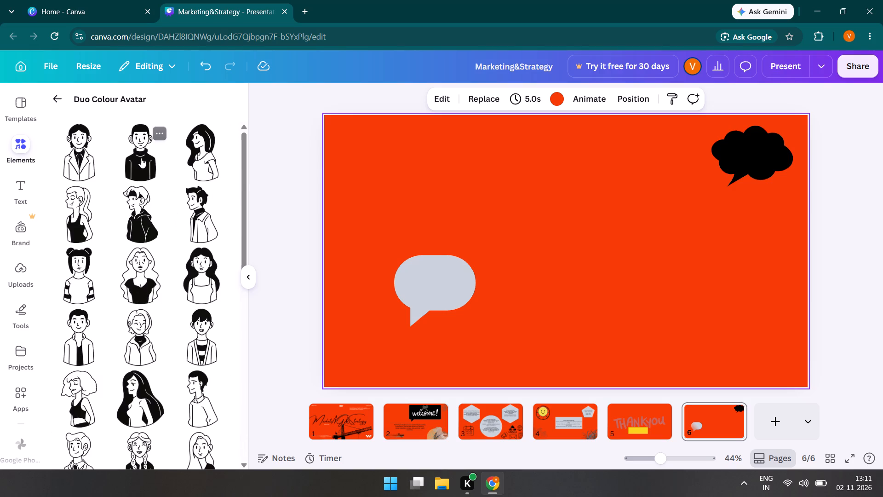
# Add the avatar in the white jacket and dark tie to page 6, in the page's lower-left corner.
pyautogui.moveTo(79, 162); pyautogui.dragTo(231, 222)
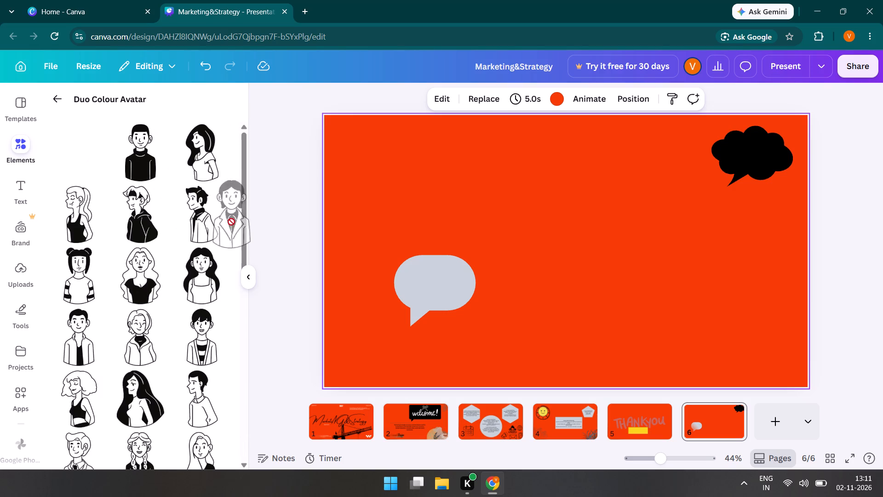
pyautogui.moveTo(231, 222); pyautogui.dragTo(376, 312)
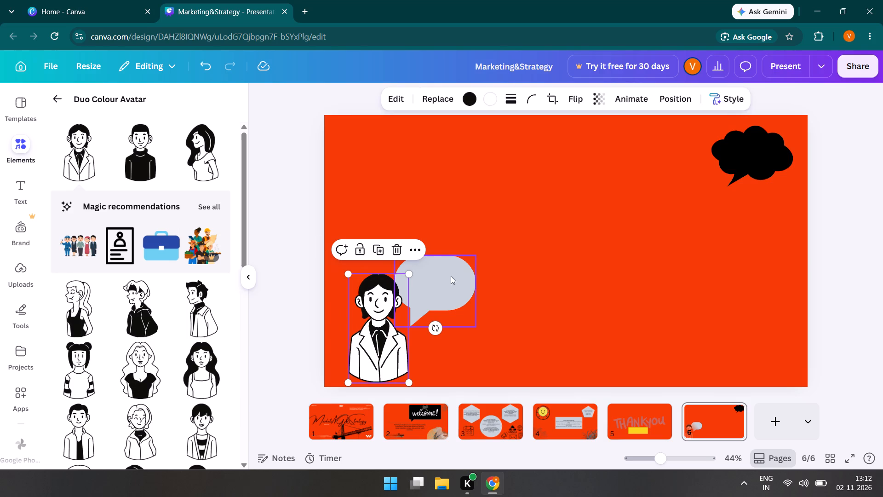
# Move the grey speech bubble up beside the jacketed avatar's head and stretch it wider to the right.
pyautogui.moveTo(454, 287); pyautogui.dragTo(452, 254)
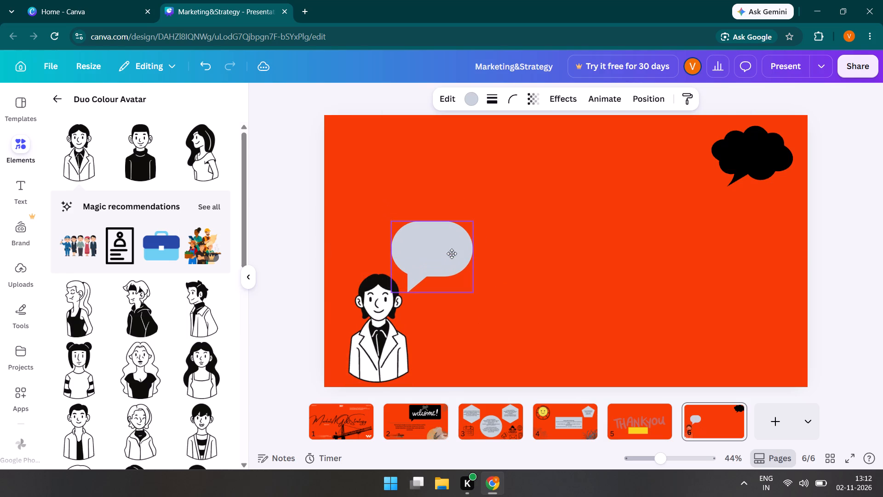
pyautogui.moveTo(452, 254); pyautogui.dragTo(446, 253)
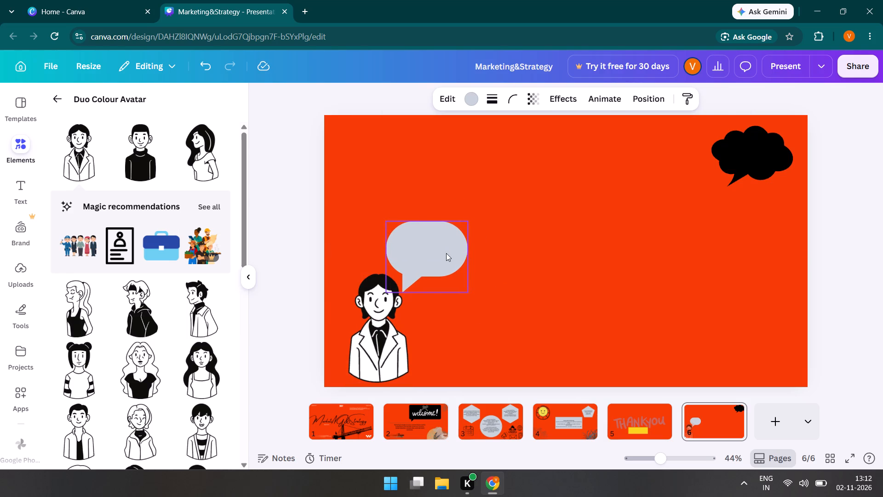
pyautogui.moveTo(468, 256); pyautogui.dragTo(496, 257)
pyautogui.click(505, 338)
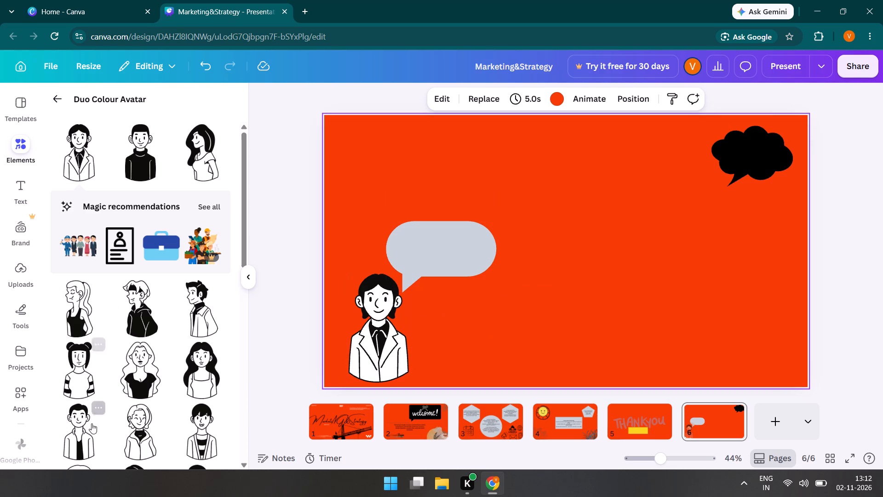
# Add the avatar with long wavy white hair and black top to page 6, just below the black cloud bubble.
pyautogui.scroll(-2, 91, 427)
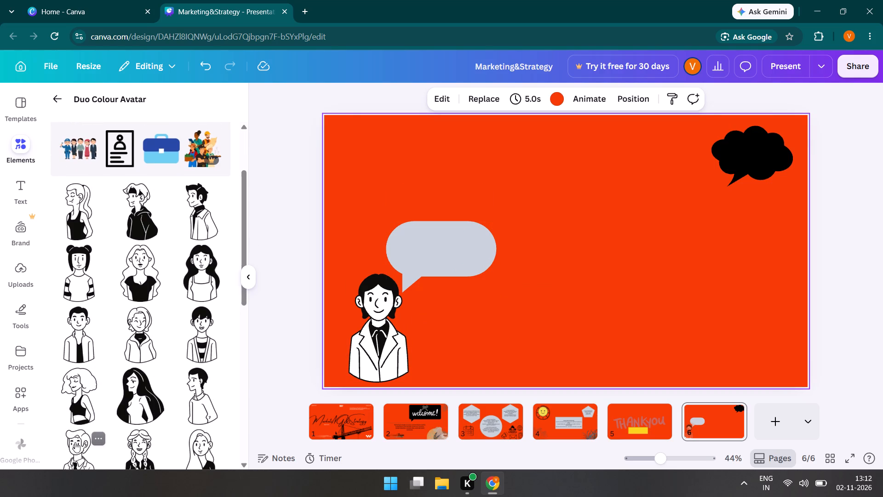
pyautogui.scroll(-4, 98, 411)
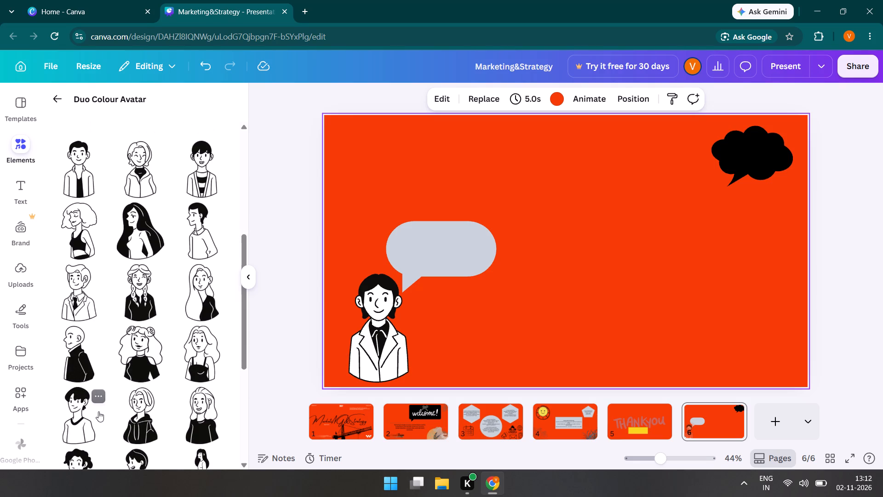
pyautogui.scroll(6, 98, 411)
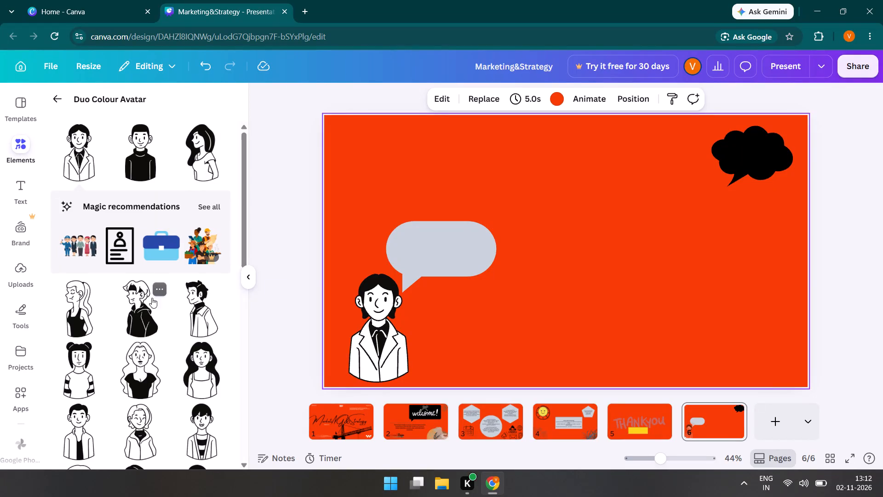
pyautogui.click(138, 362)
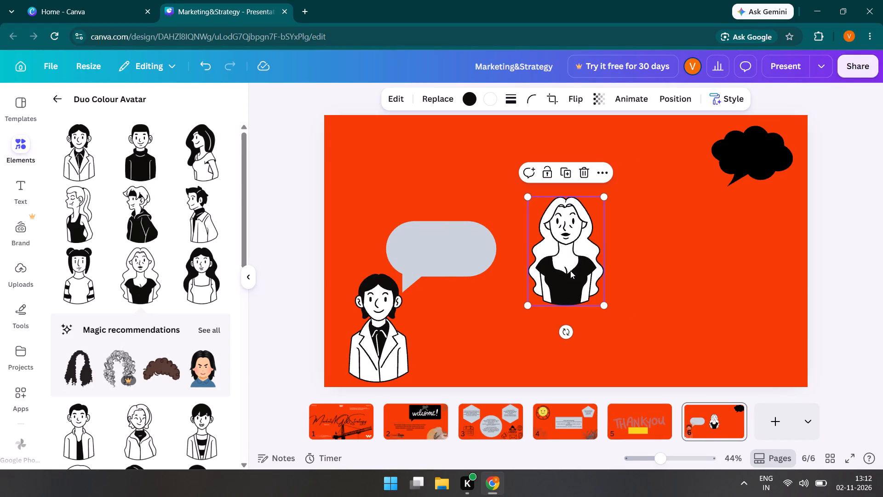
pyautogui.moveTo(567, 271); pyautogui.dragTo(703, 238)
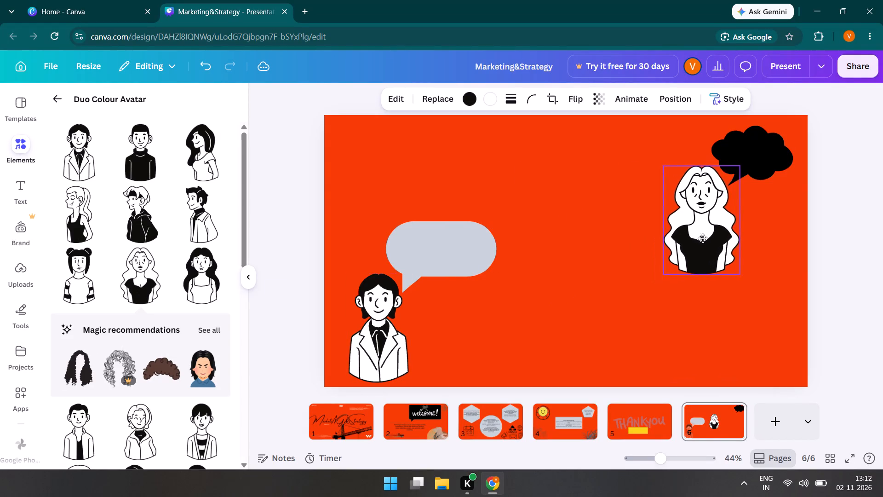
pyautogui.moveTo(703, 238); pyautogui.dragTo(703, 237)
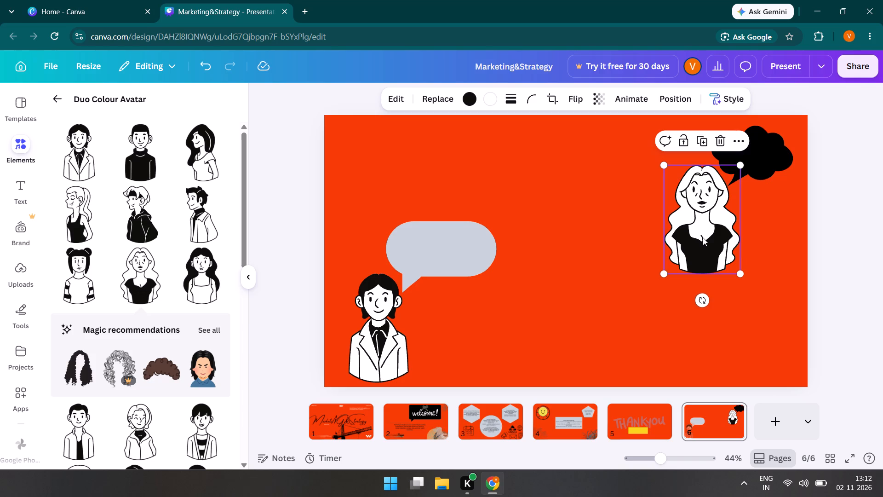
pyautogui.click(568, 326)
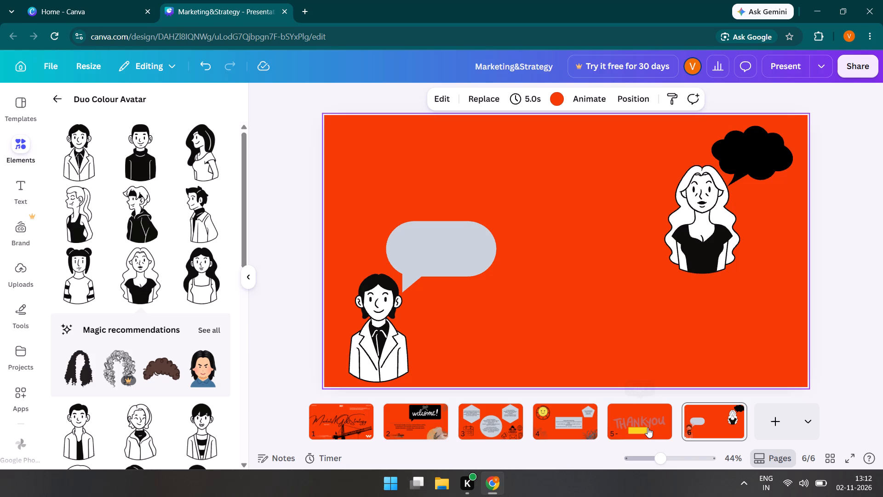
pyautogui.click(533, 315)
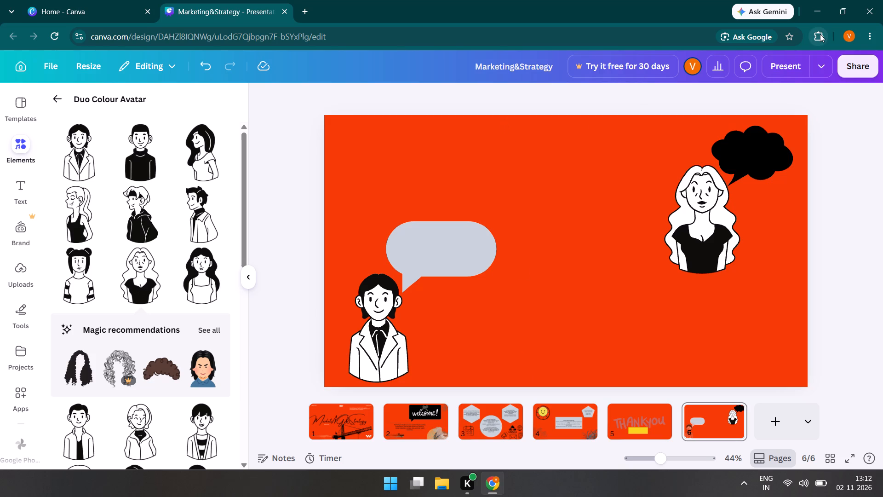
pyautogui.click(302, 8)
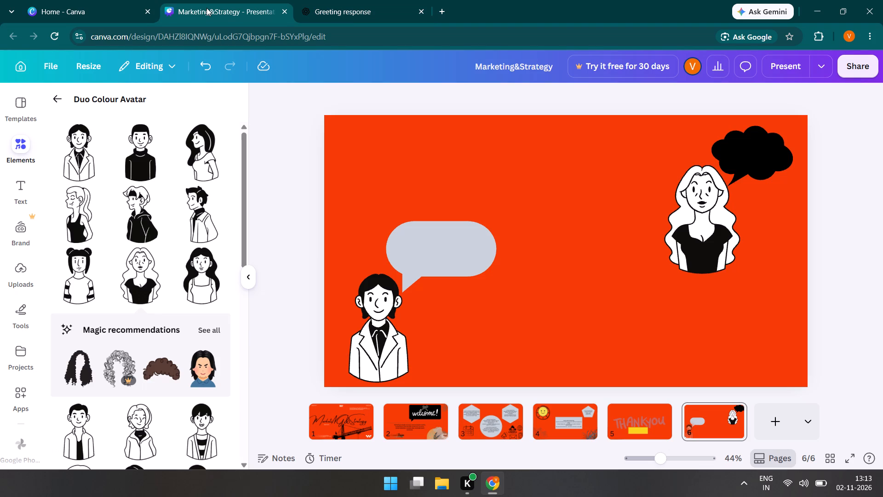
# Paste the three copied marketing strategy bullet points into the grey speech bubble on page 6.
pyautogui.click(402, 246)
pyautogui.doubleClick(402, 246)
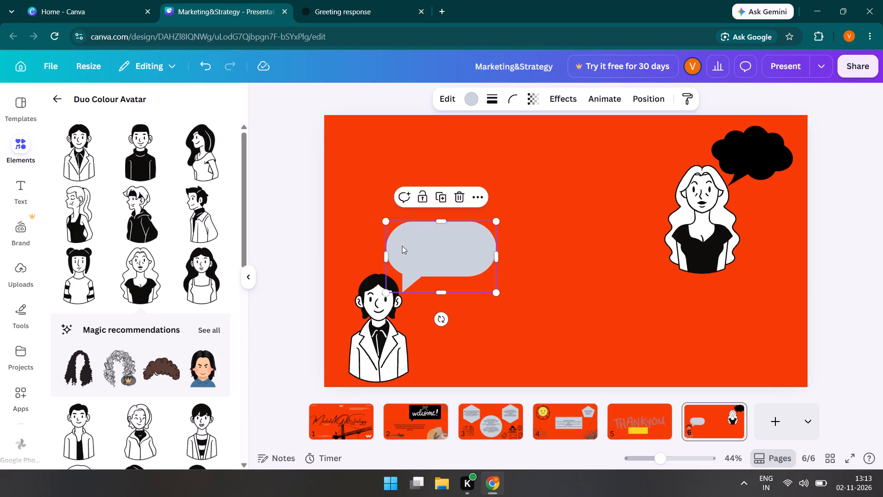
pyautogui.doubleClick(418, 249)
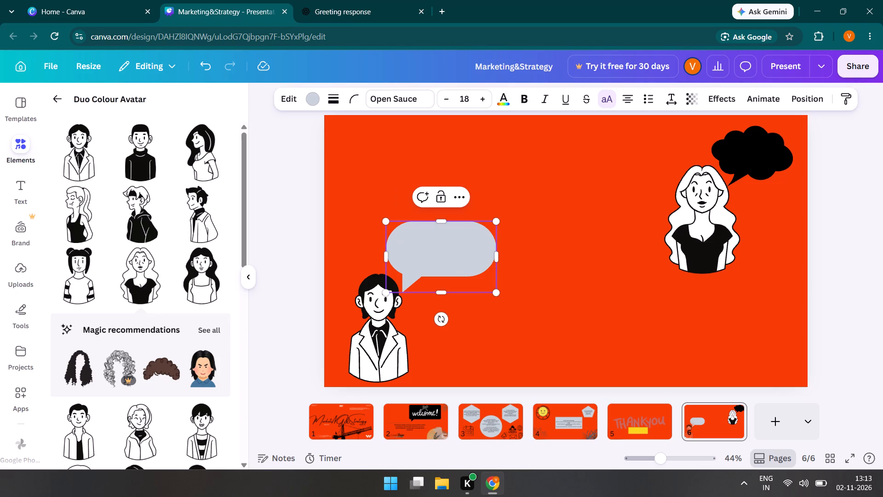
pyautogui.doubleClick(418, 249)
pyautogui.click(418, 249)
pyautogui.hotkey('ctrl', 'v')
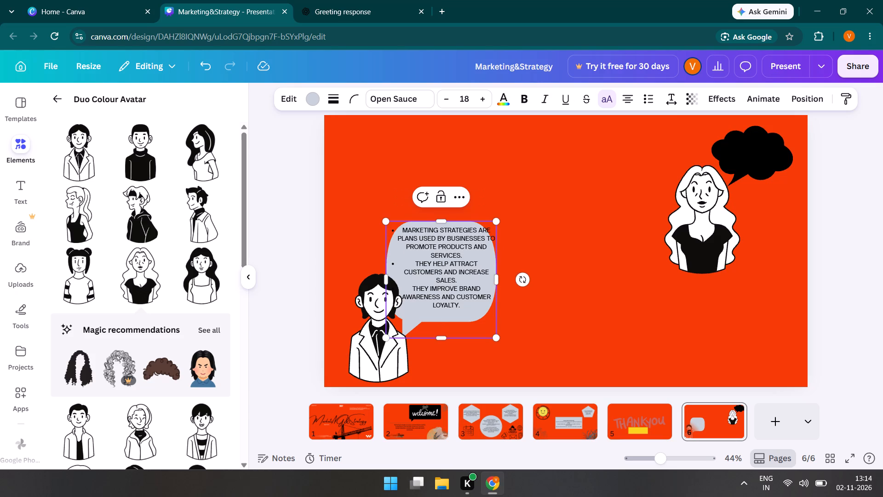
# Move the grey speech bubble up so its tail meets the dark-haired avatar's head, and widen it to about 666.
pyautogui.moveTo(480, 282); pyautogui.dragTo(501, 242)
pyautogui.click(553, 260)
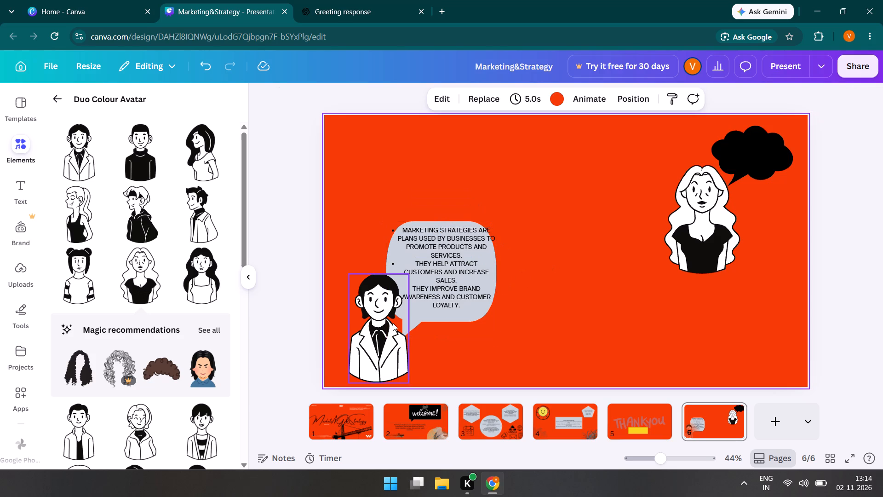
pyautogui.moveTo(429, 316); pyautogui.dragTo(434, 282)
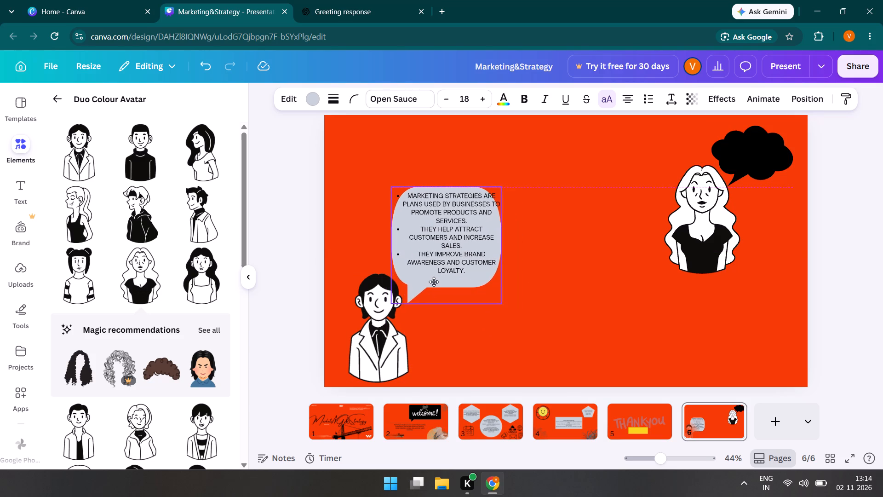
pyautogui.moveTo(434, 282); pyautogui.dragTo(427, 272)
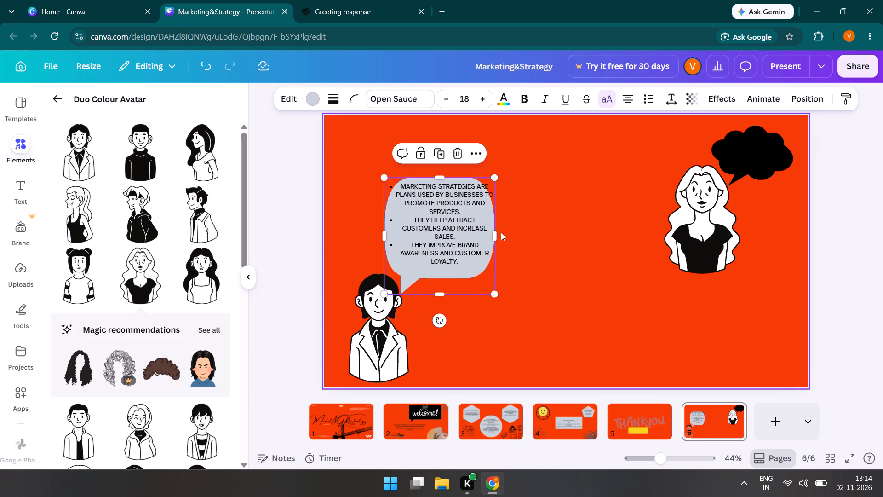
pyautogui.moveTo(492, 233); pyautogui.dragTo(574, 239)
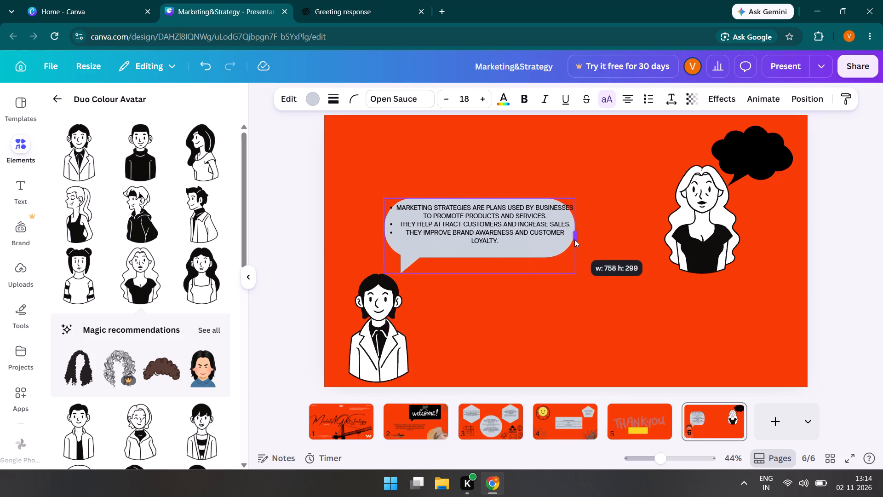
pyautogui.moveTo(574, 239); pyautogui.dragTo(529, 252)
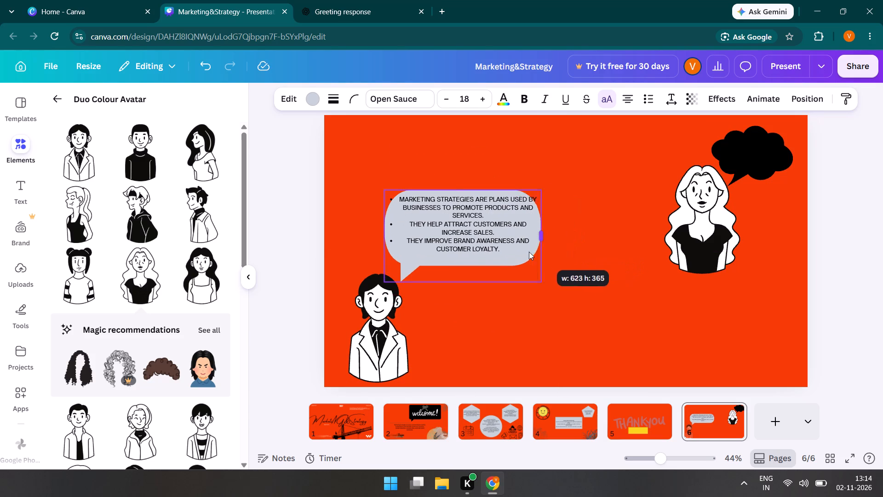
pyautogui.moveTo(529, 252); pyautogui.dragTo(500, 243)
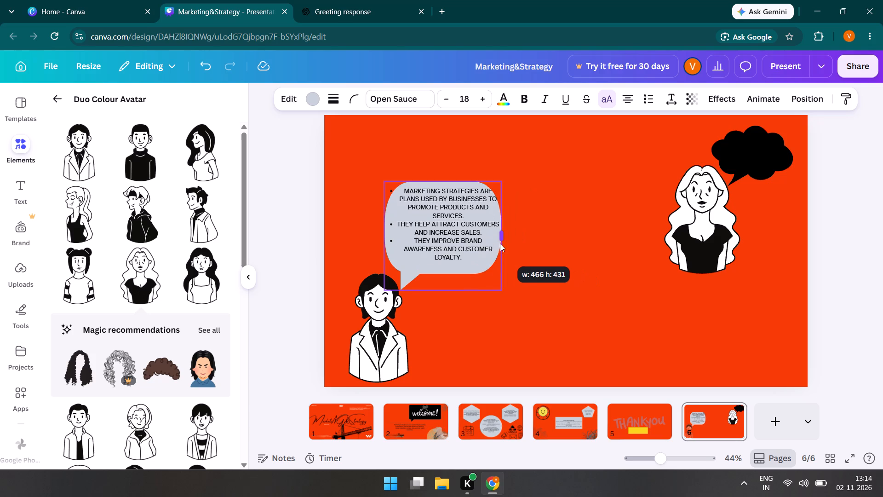
pyautogui.moveTo(500, 243); pyautogui.dragTo(550, 239)
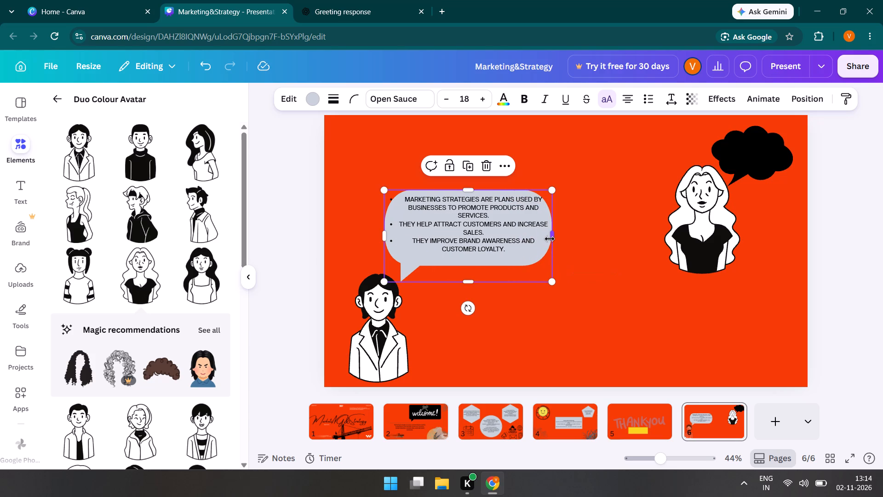
# Remove the bullet markers from all three sentences in the grey speech bubble, keeping the text.
pyautogui.doubleClick(395, 242)
pyautogui.click(395, 242)
pyautogui.click(395, 242)
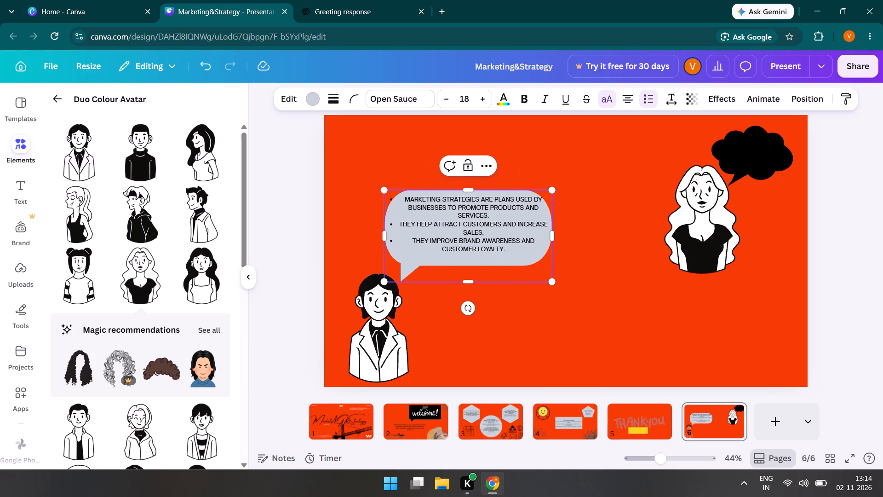
pyautogui.press('BackSpace')
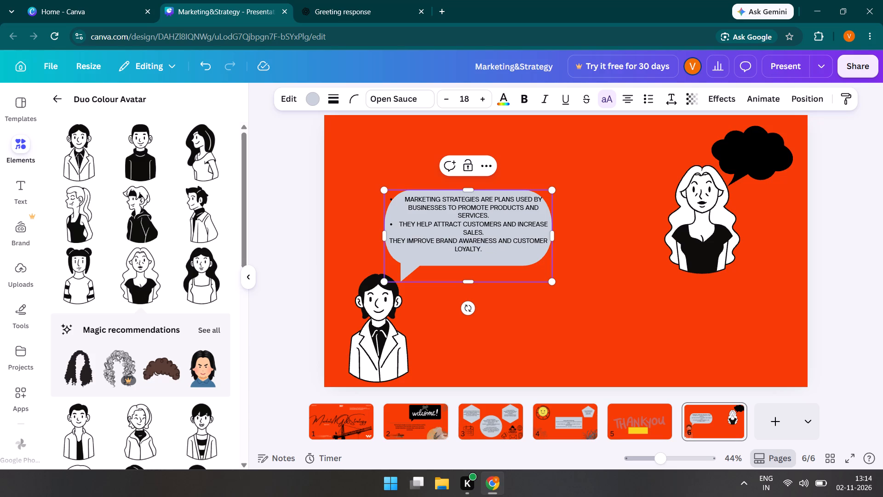
pyautogui.click(401, 221)
pyautogui.press('BackSpace')
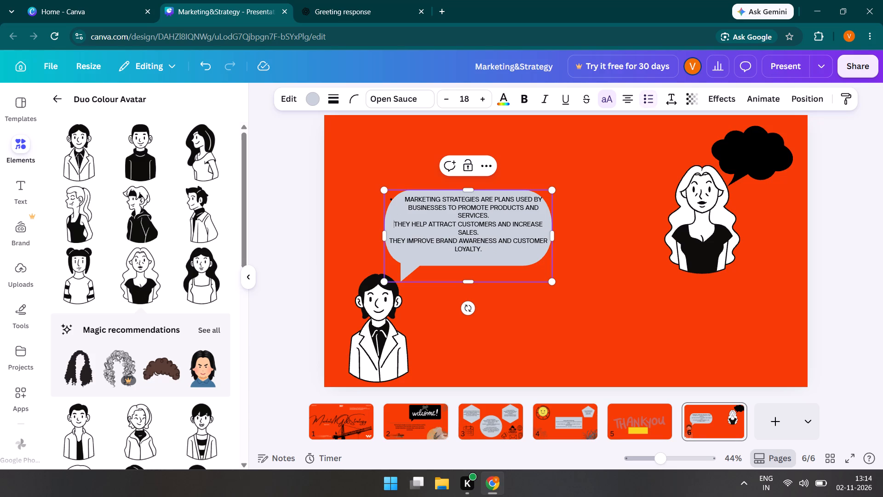
pyautogui.click(407, 198)
pyautogui.press('Left')
pyautogui.press('BackSpace')
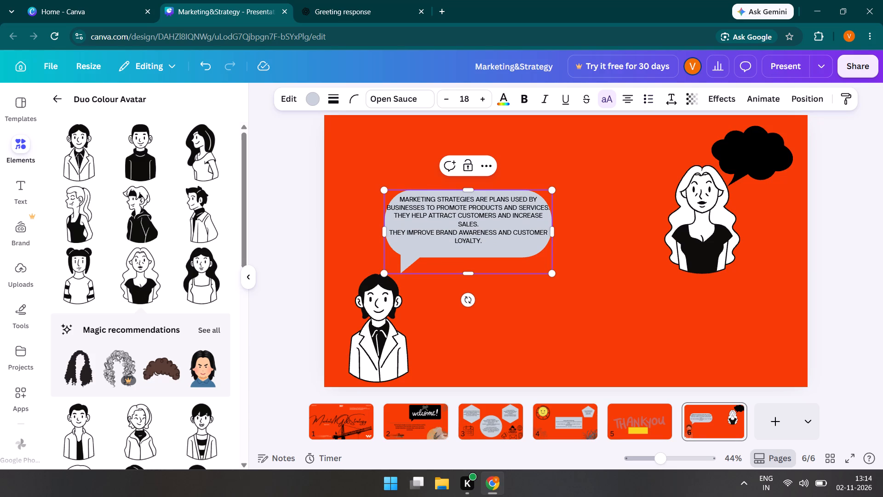
pyautogui.moveTo(471, 274); pyautogui.dragTo(466, 299)
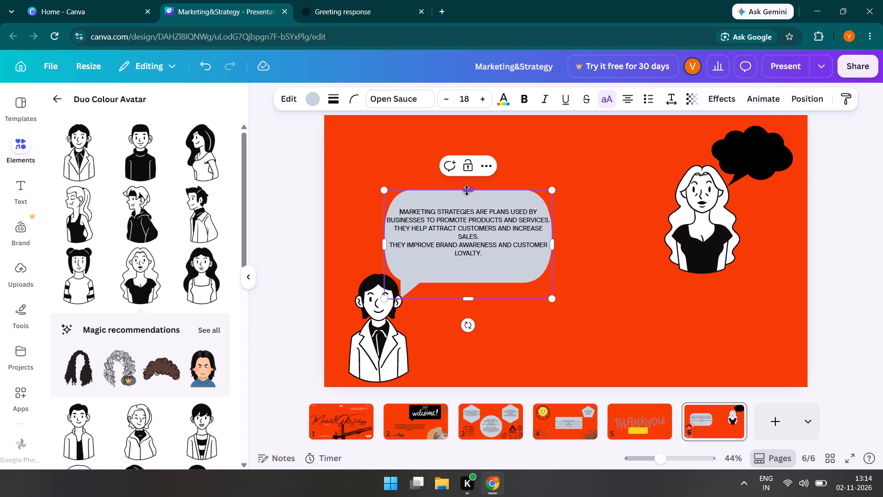
pyautogui.moveTo(467, 191); pyautogui.dragTo(470, 208)
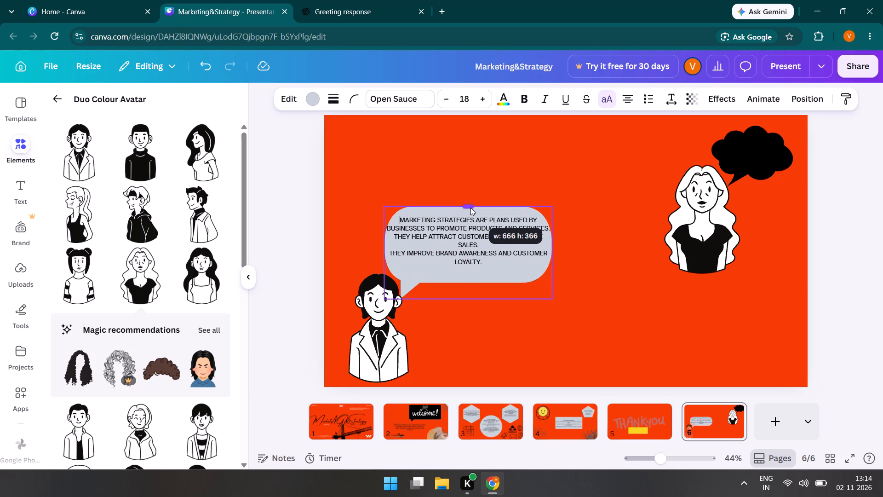
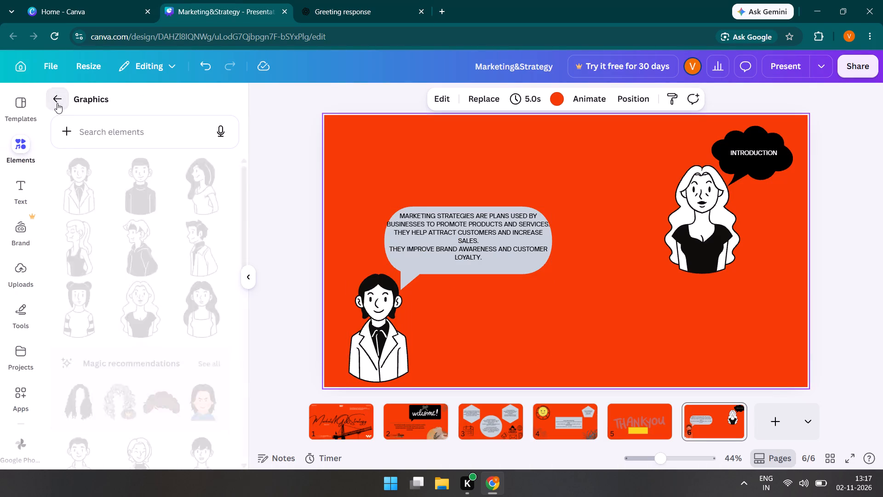
pyautogui.scroll(-4, 112, 326)
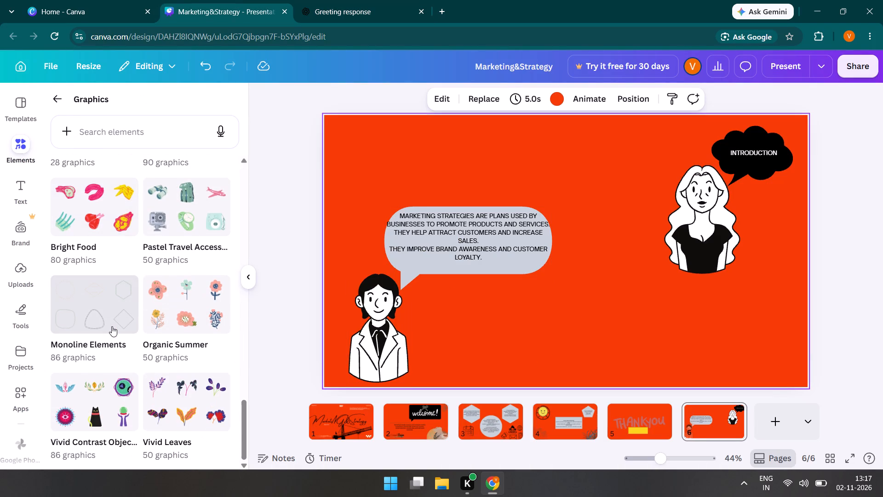
pyautogui.scroll(5, 112, 326)
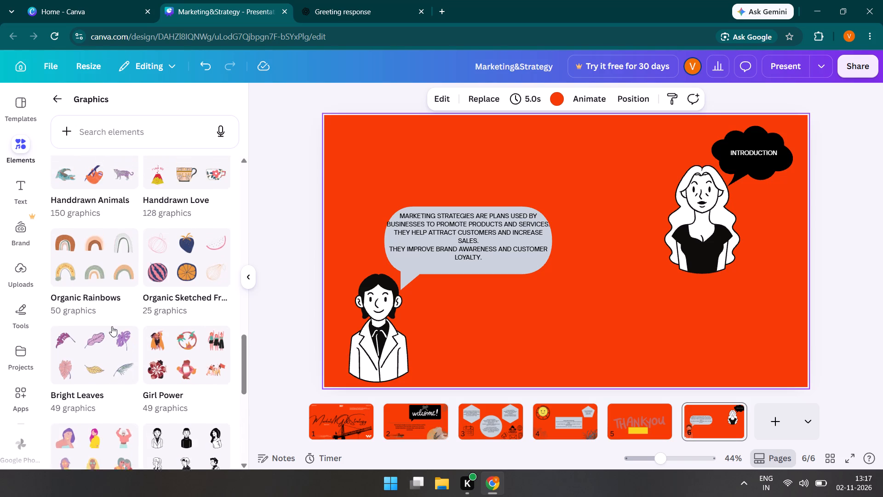
pyautogui.scroll(12, 112, 326)
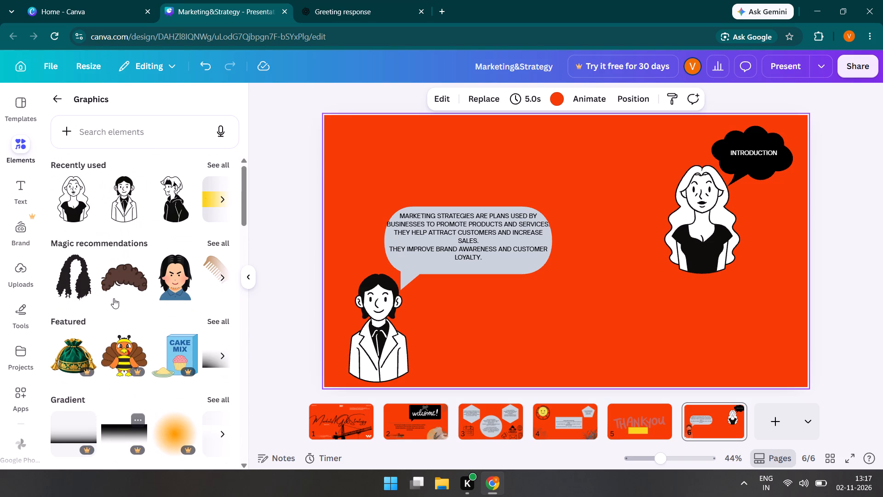
pyautogui.click(51, 93)
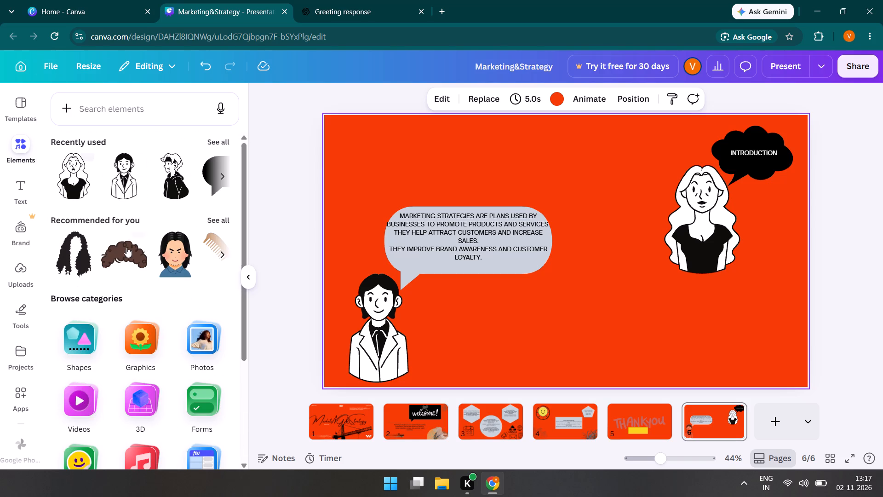
pyautogui.scroll(-4, 148, 395)
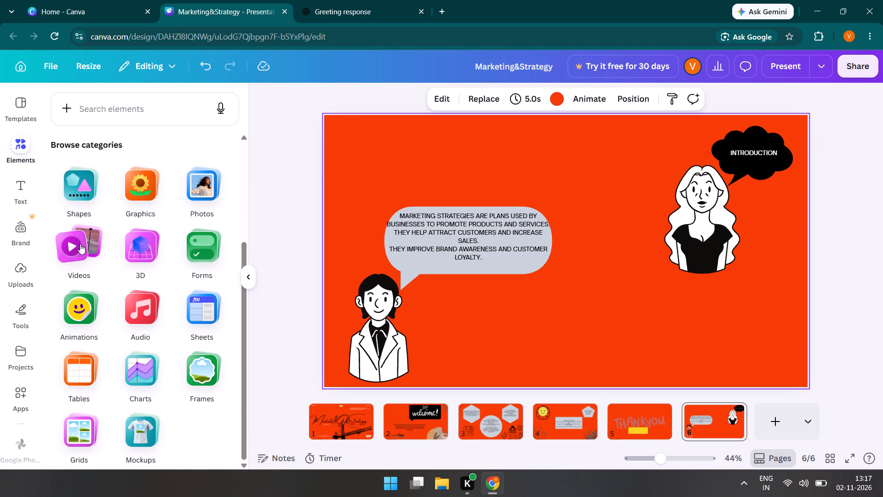
pyautogui.click(92, 195)
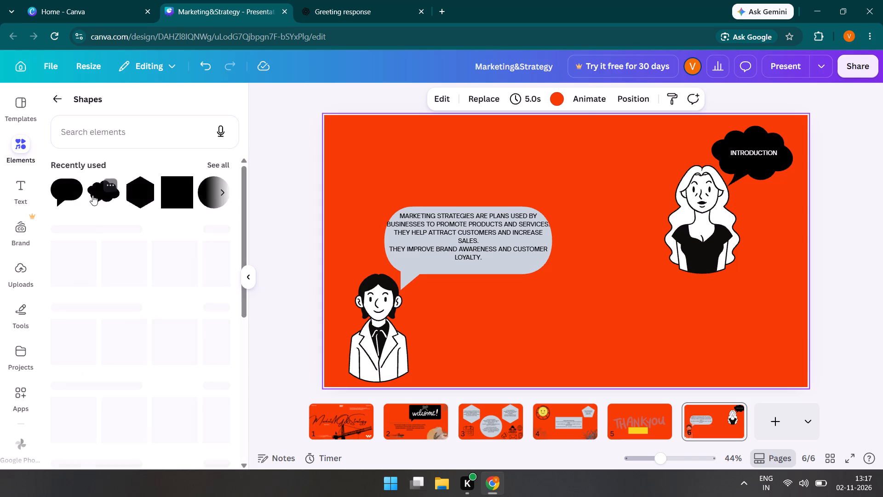
pyautogui.scroll(-4, 128, 340)
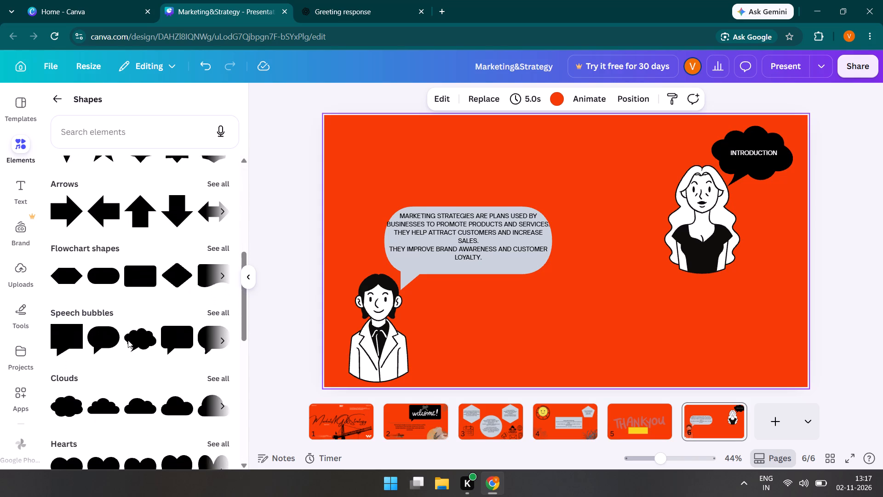
pyautogui.scroll(-4, 128, 340)
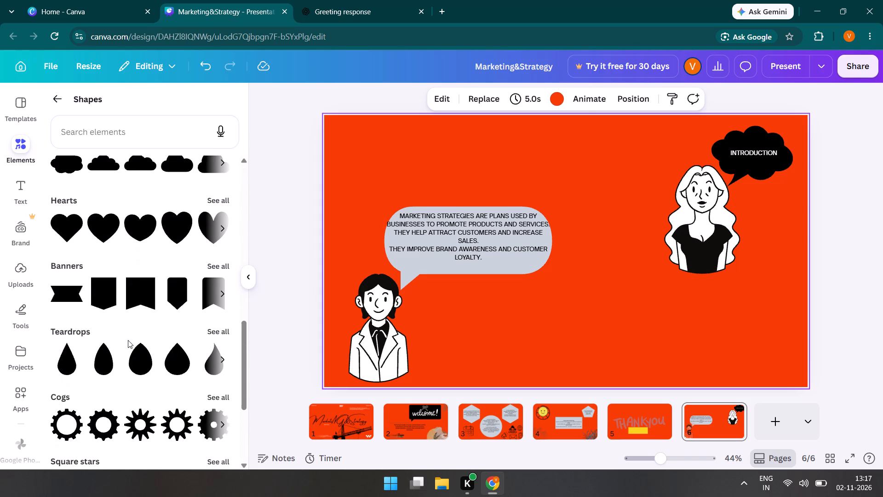
pyautogui.click(67, 296)
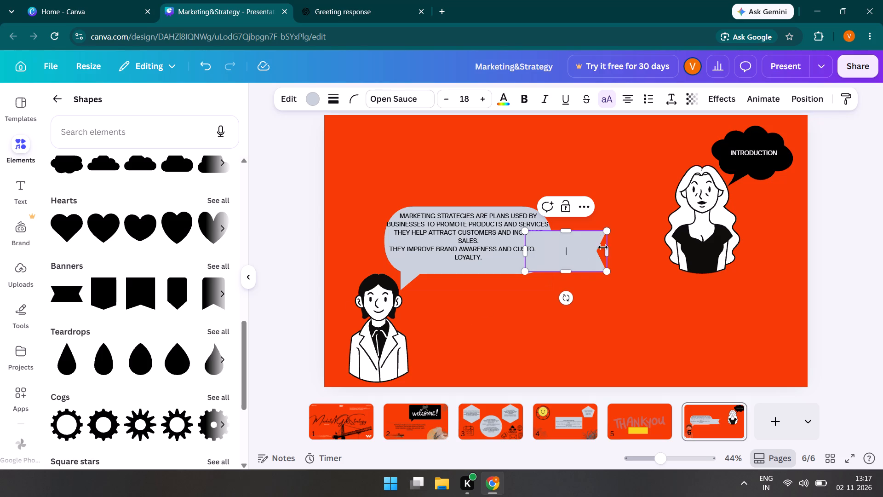
# Paste the copied Product, Price, Place and Promotion bullets as text inside the new banner shape.
pyautogui.moveTo(561, 254); pyautogui.dragTo(610, 305)
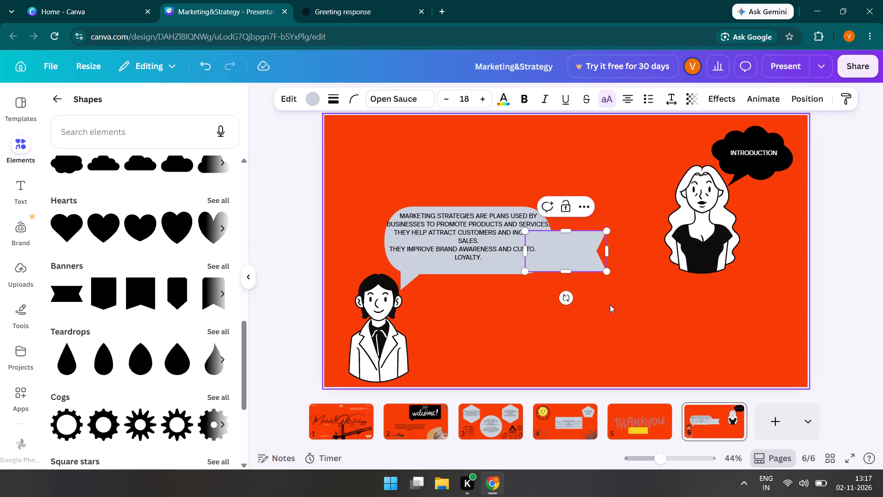
pyautogui.click(572, 251)
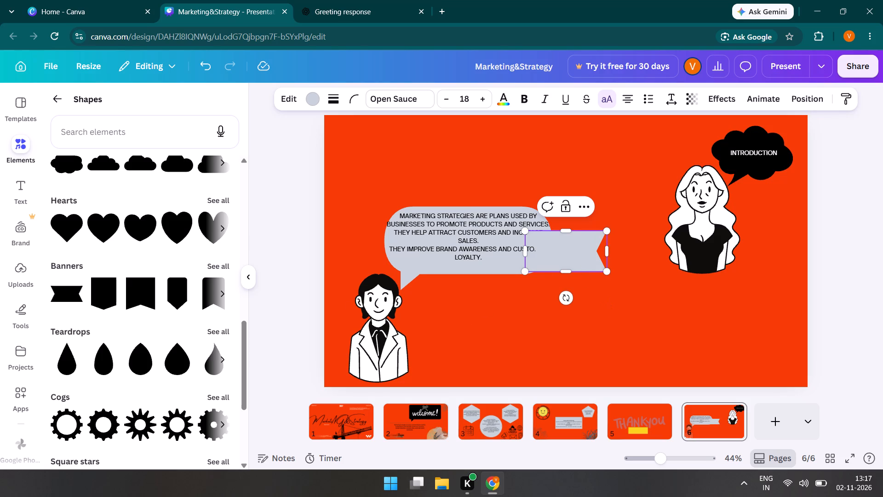
pyautogui.hotkey('ctrl', 'v')
pyautogui.moveTo(544, 299); pyautogui.dragTo(573, 330)
pyautogui.click(680, 340)
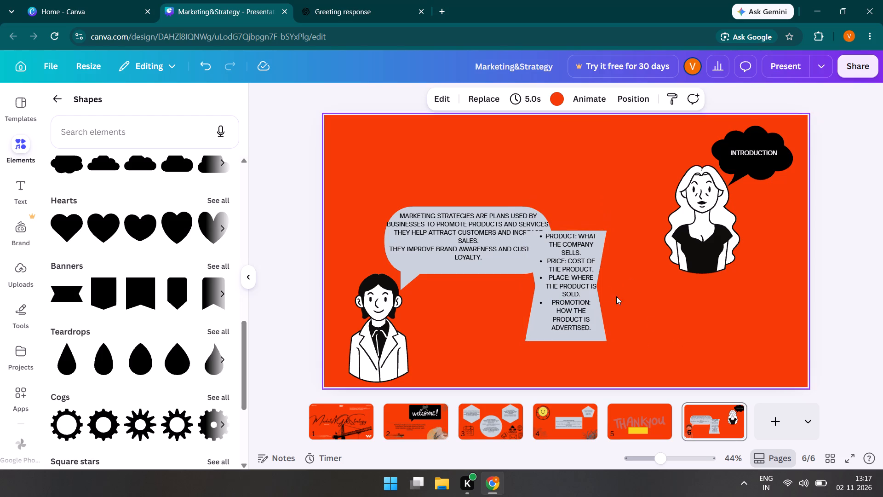
# Widen the banner to about 530 and place it near the bottom of the page, between the two avatars and below the grey bubble.
pyautogui.moveTo(575, 284); pyautogui.dragTo(623, 310)
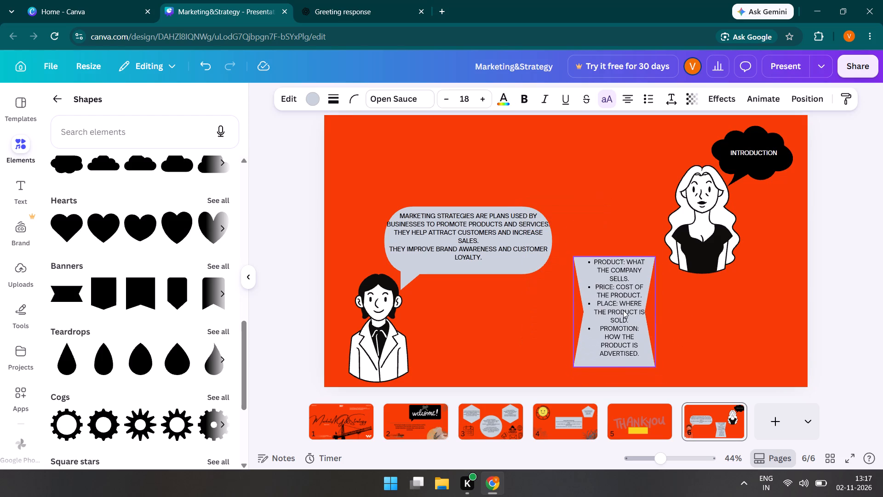
pyautogui.moveTo(572, 313); pyautogui.dragTo(521, 318)
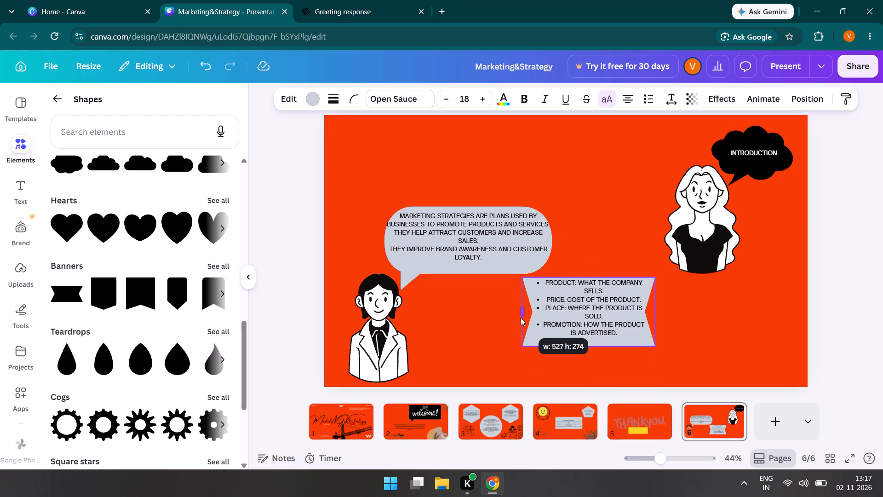
pyautogui.moveTo(521, 318); pyautogui.dragTo(519, 318)
pyautogui.moveTo(604, 324); pyautogui.dragTo(656, 348)
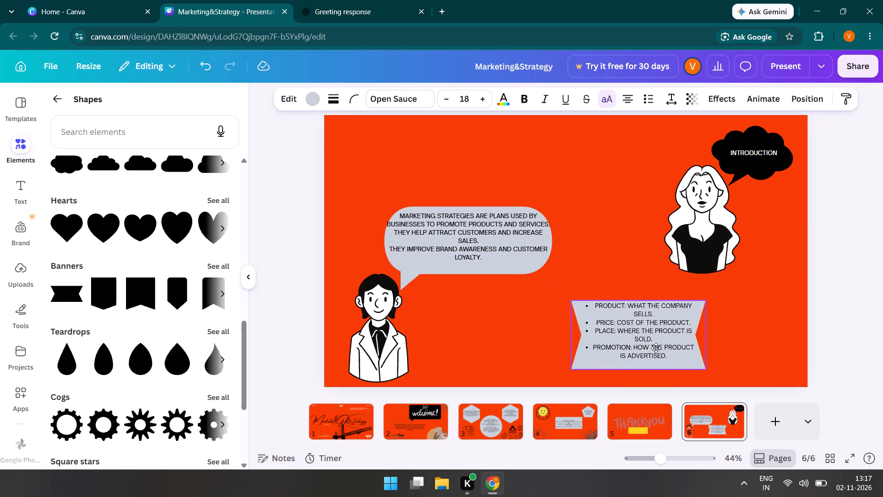
pyautogui.moveTo(656, 348); pyautogui.dragTo(622, 351)
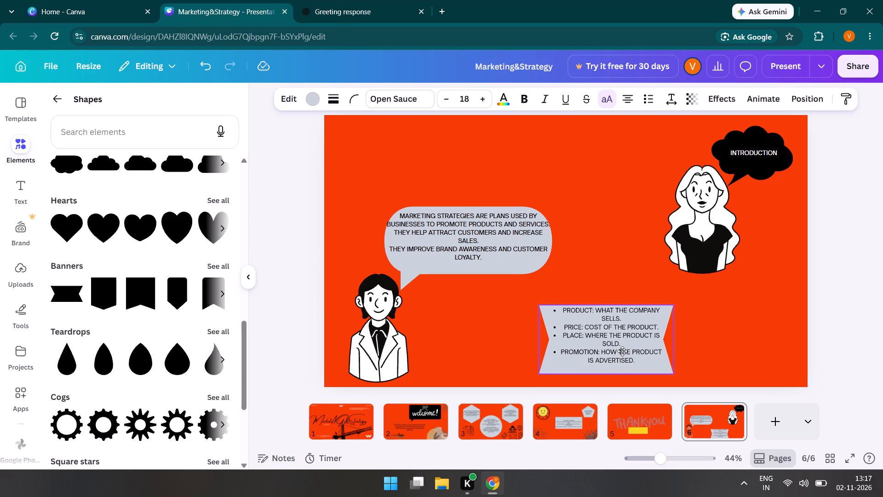
pyautogui.moveTo(622, 351); pyautogui.dragTo(621, 344)
pyautogui.click(737, 352)
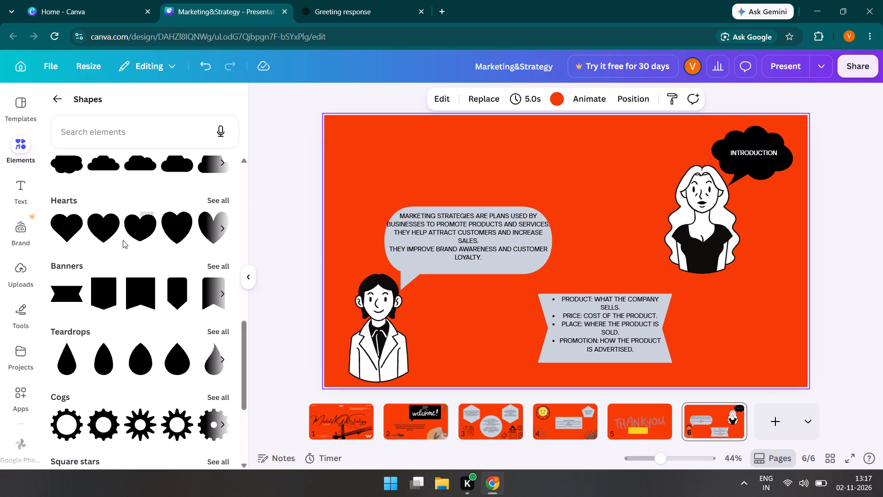
# Leave the Shapes collection and collapse the Elements library beside the page.
pyautogui.scroll(8, 121, 241)
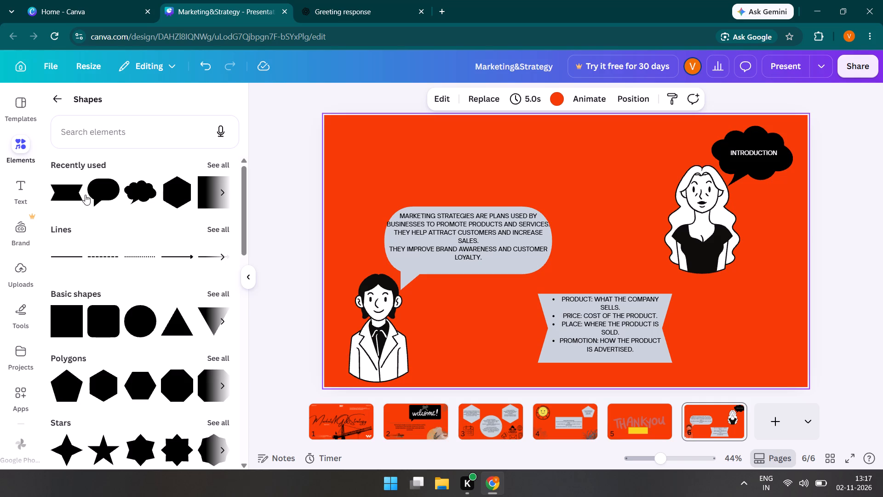
pyautogui.click(55, 97)
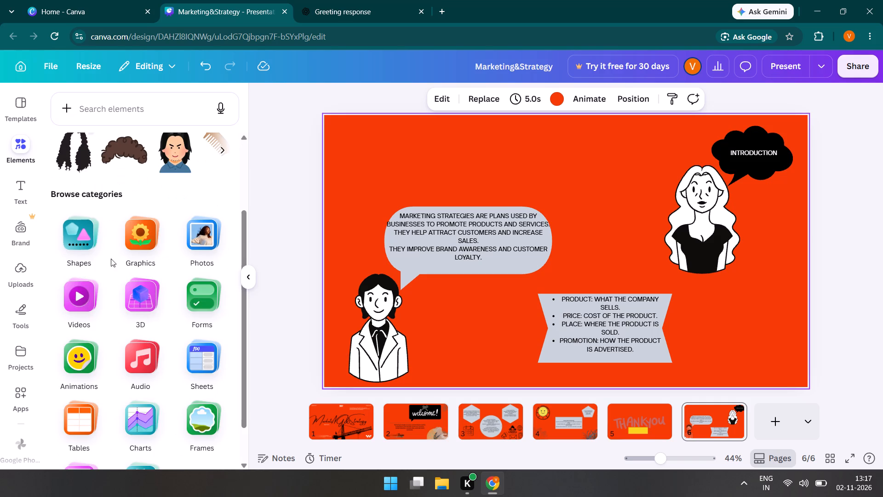
pyautogui.scroll(16, 115, 317)
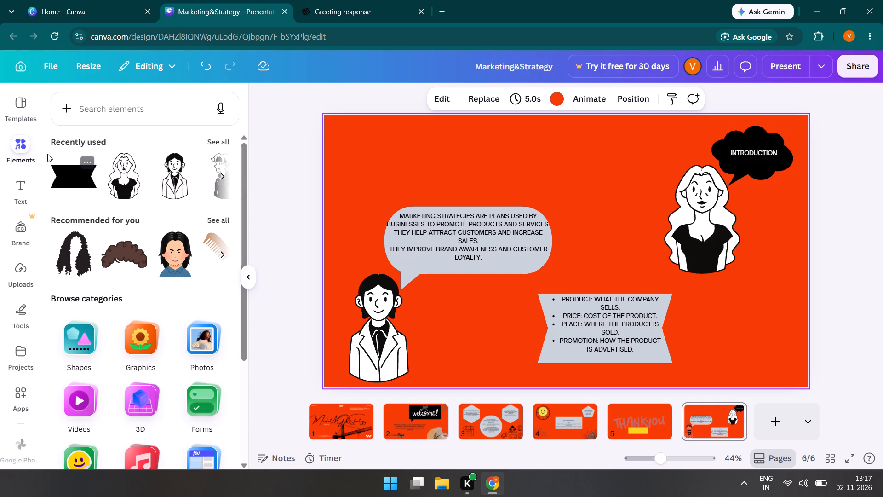
pyautogui.click(20, 149)
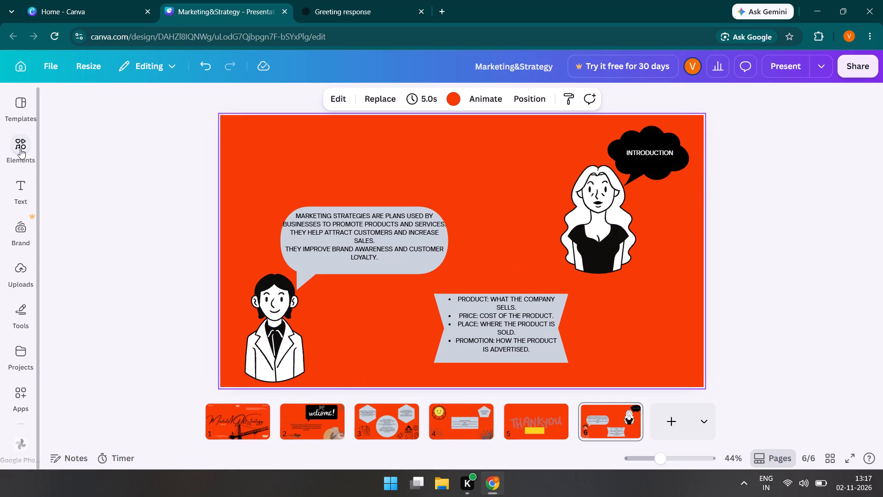
# Add the black hand-drawn shopping cart from the Icons collection of Graphics elements to page 6.
pyautogui.click(20, 149)
pyautogui.scroll(-3, 141, 322)
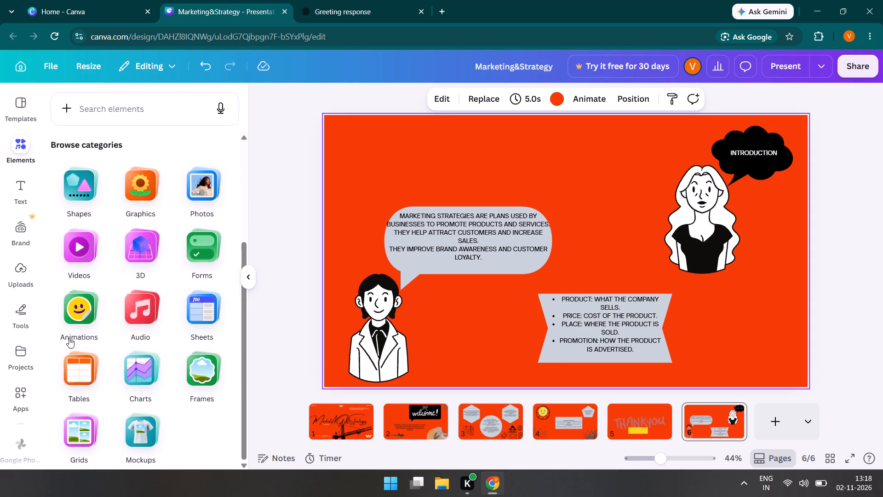
pyautogui.click(134, 182)
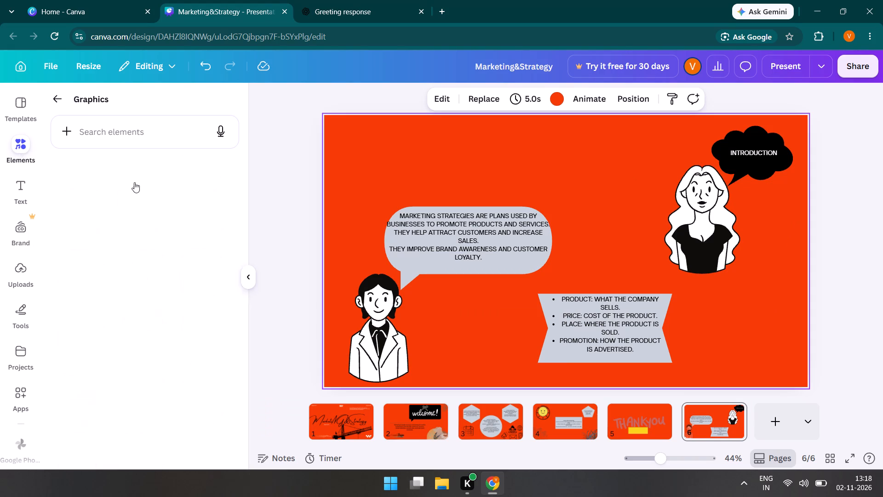
pyautogui.scroll(-3, 125, 351)
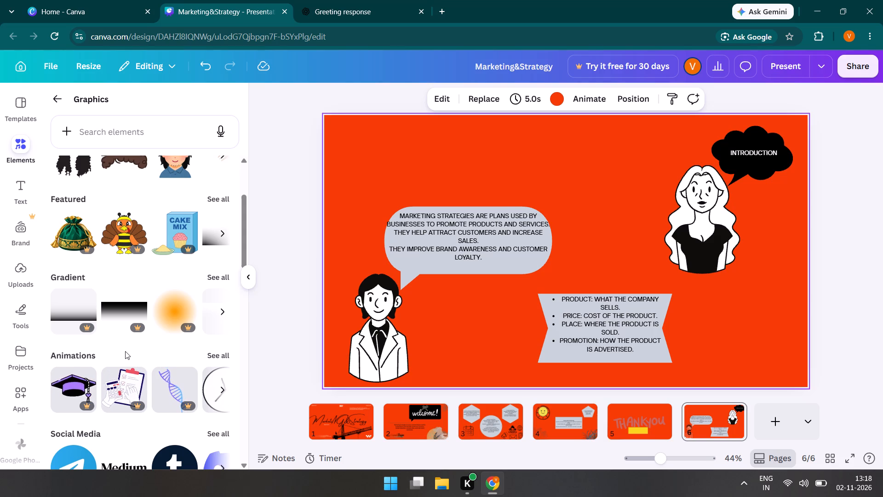
pyautogui.scroll(-3, 107, 409)
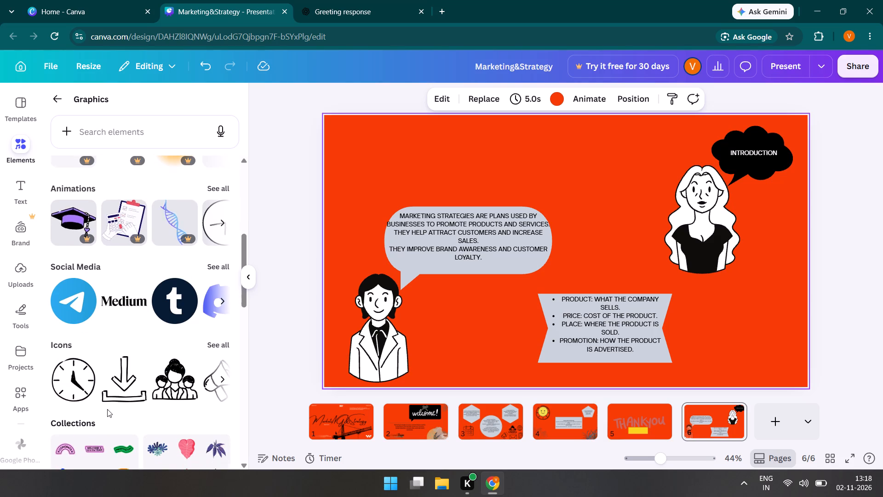
pyautogui.scroll(-2, 107, 409)
pyautogui.scroll(1, 107, 409)
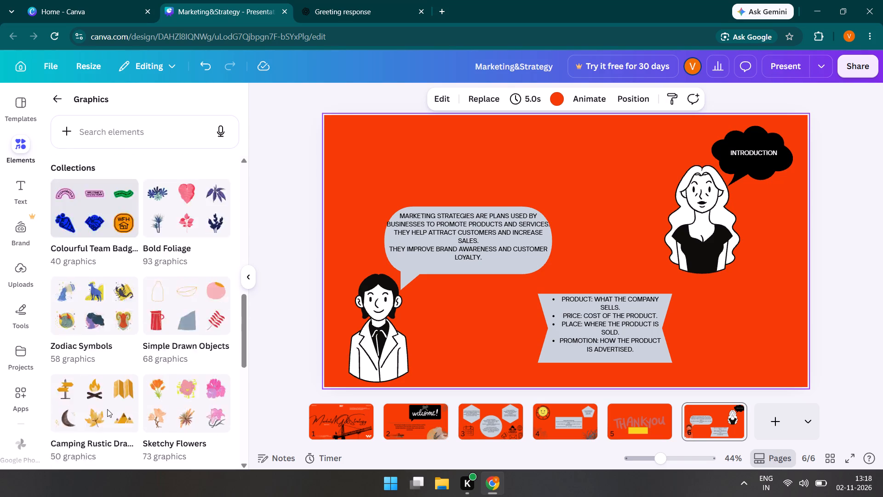
pyautogui.scroll(1, 107, 409)
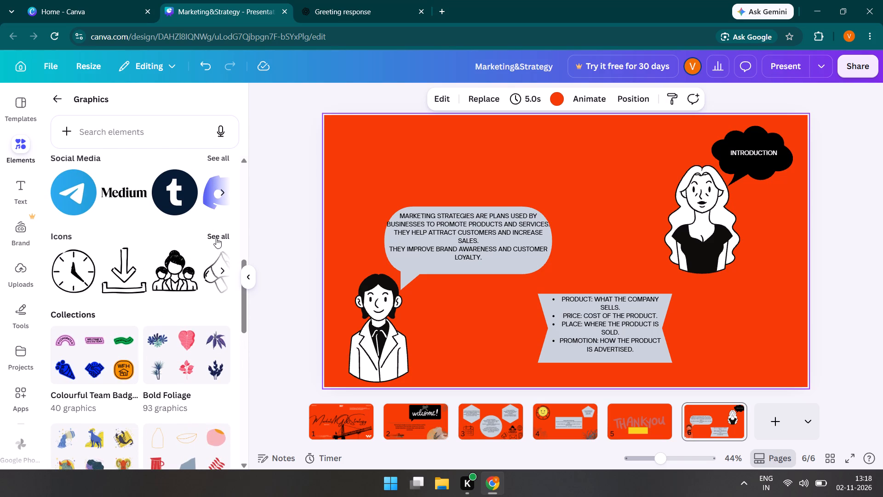
pyautogui.click(216, 238)
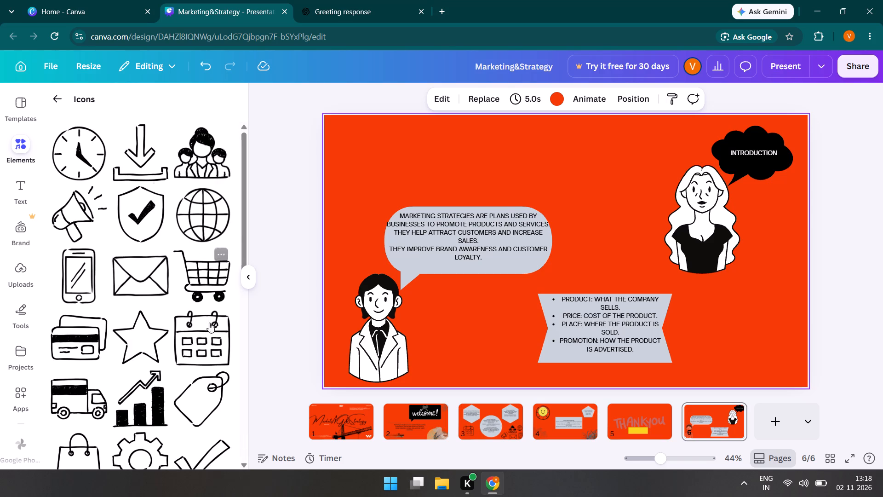
pyautogui.click(204, 283)
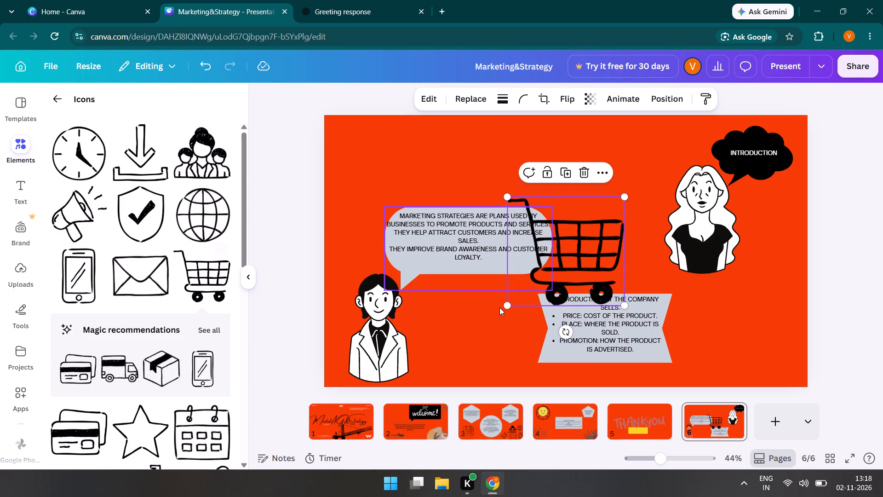
# Shrink the shopping cart to about 210 wide and place it in the lower right corner of the page.
pyautogui.moveTo(506, 197); pyautogui.dragTo(515, 217)
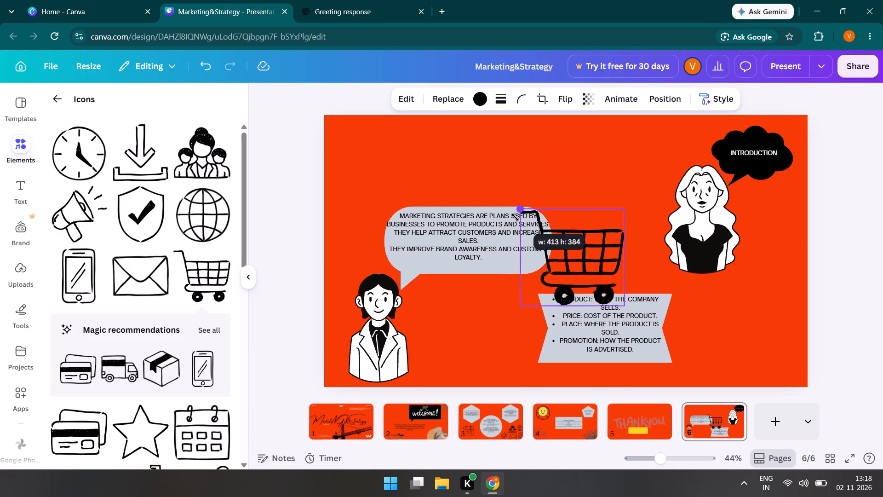
pyautogui.moveTo(515, 217); pyautogui.dragTo(338, 283)
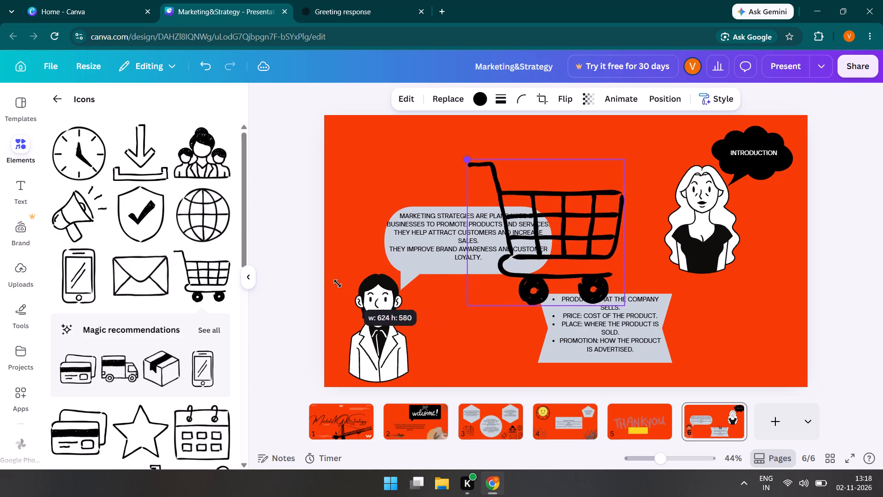
pyautogui.moveTo(338, 283); pyautogui.dragTo(450, 297)
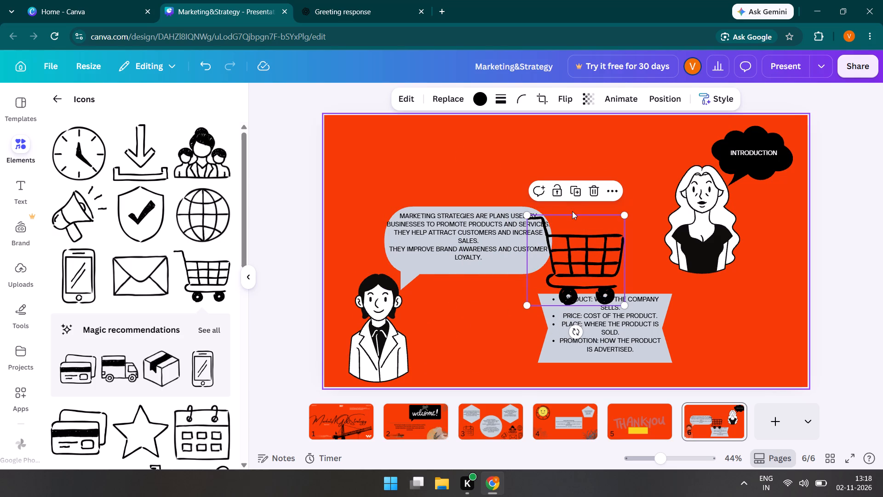
pyautogui.moveTo(571, 215); pyautogui.dragTo(631, 285)
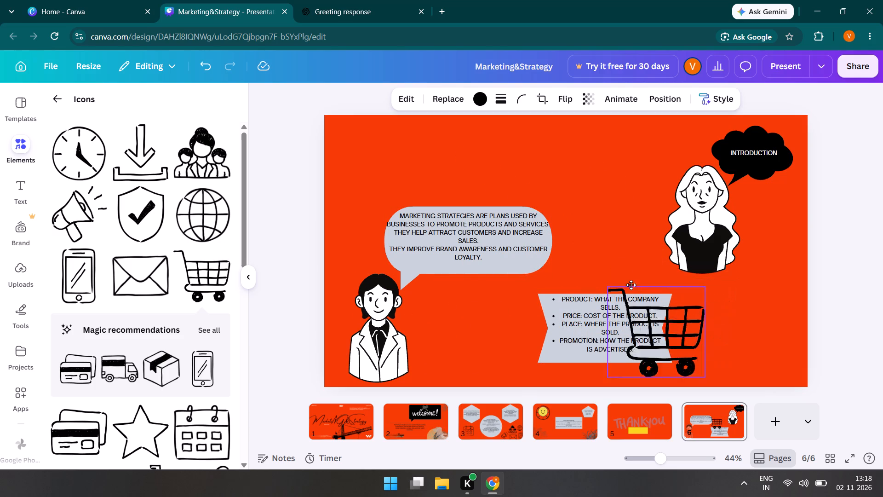
pyautogui.moveTo(631, 285); pyautogui.dragTo(458, 303)
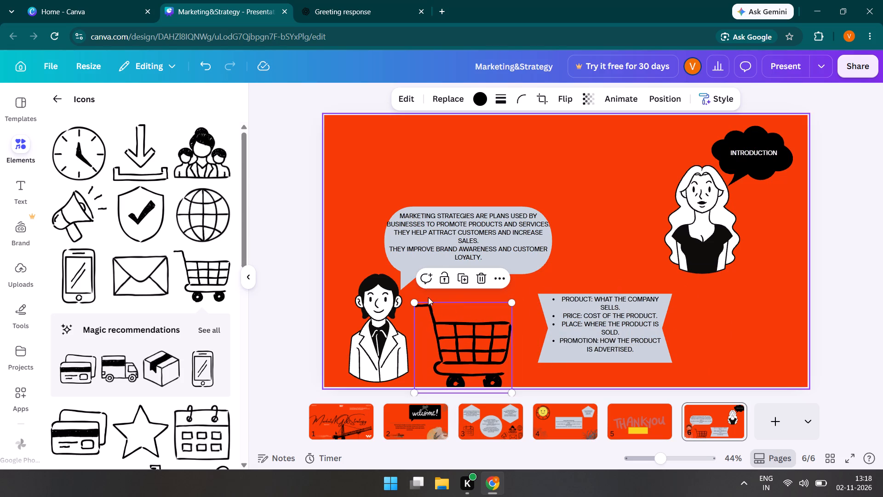
pyautogui.moveTo(413, 301); pyautogui.dragTo(451, 346)
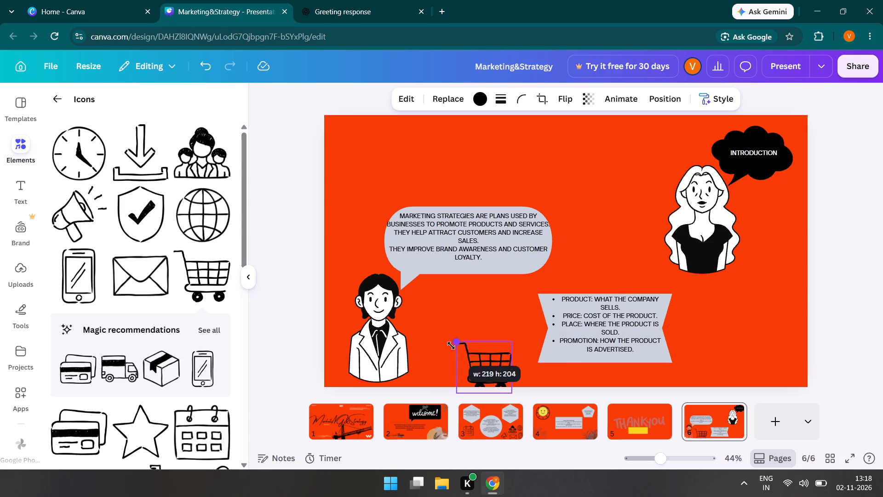
pyautogui.moveTo(451, 346); pyautogui.dragTo(453, 348)
pyautogui.click(430, 341)
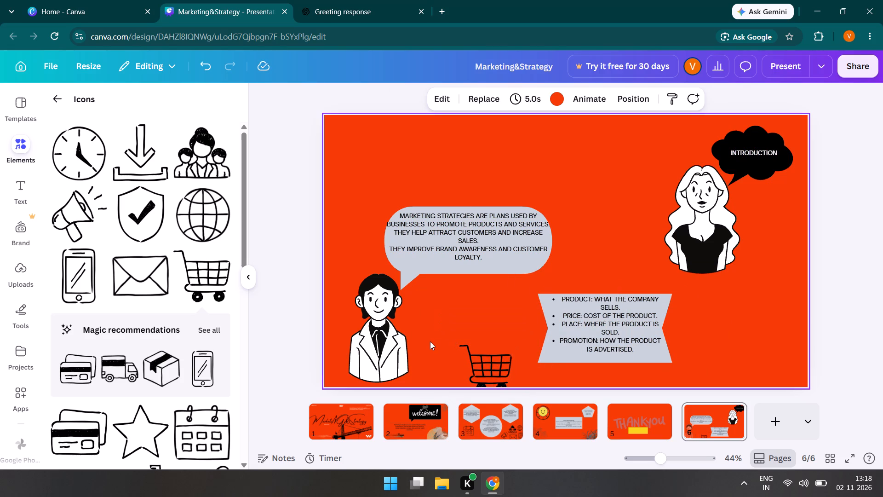
pyautogui.moveTo(495, 371); pyautogui.dragTo(539, 366)
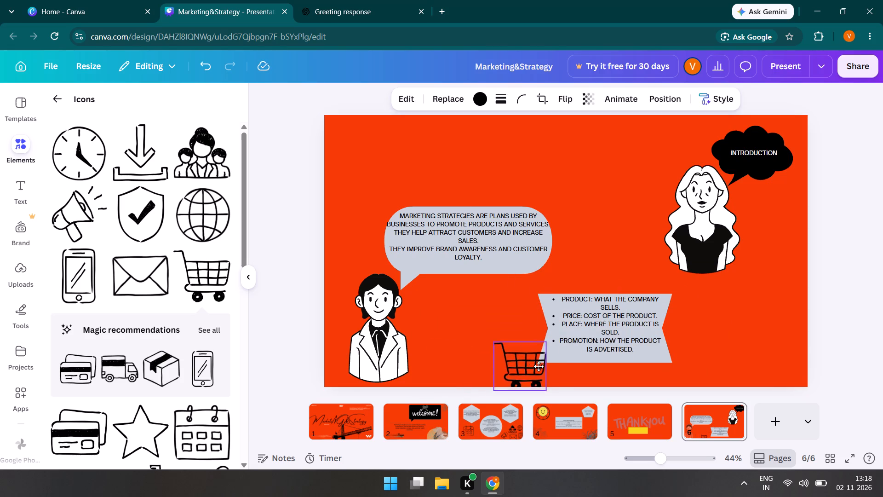
pyautogui.moveTo(539, 366); pyautogui.dragTo(786, 369)
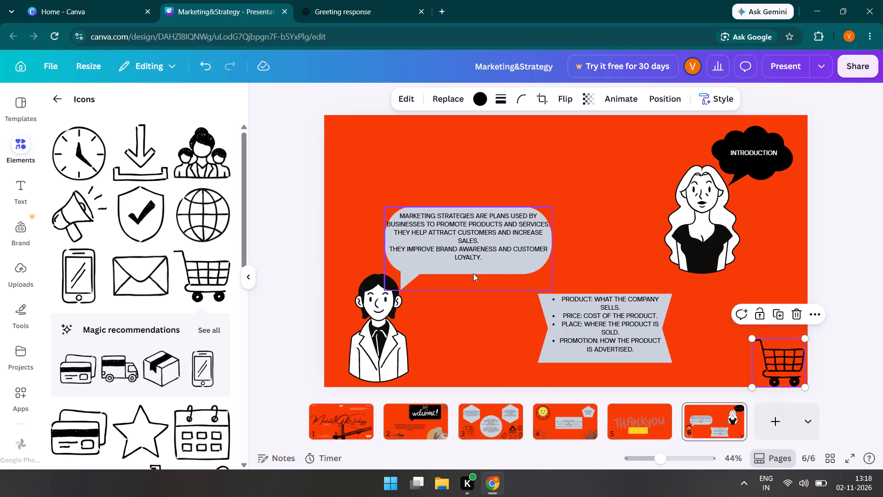
# Add the blue delivery truck with speed lines from the Icons collection to page 6.
pyautogui.scroll(-1, 115, 333)
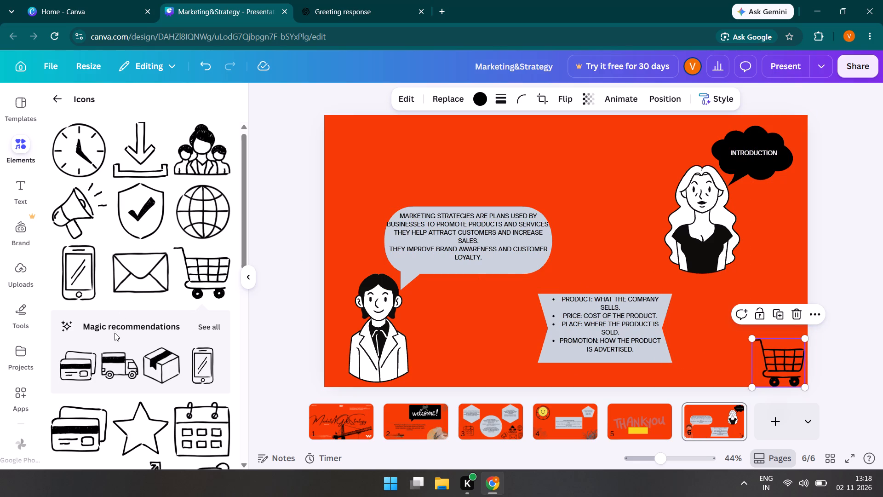
pyautogui.scroll(-4, 115, 333)
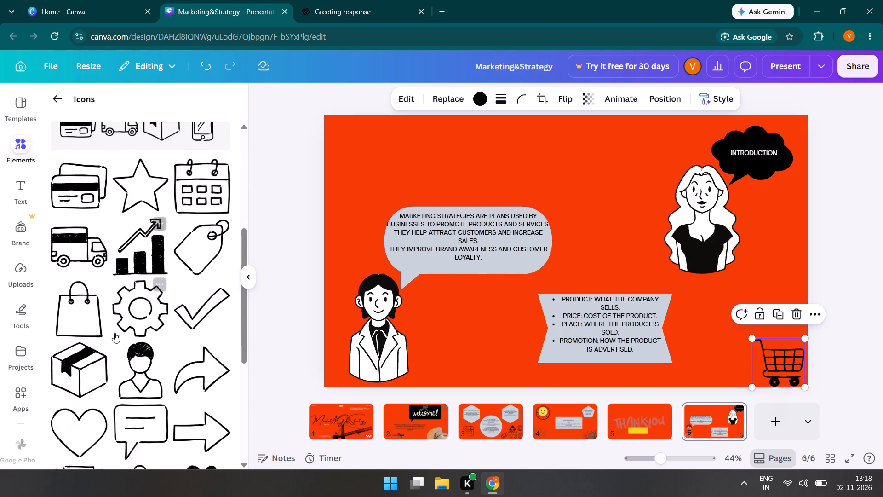
pyautogui.scroll(-5, 115, 333)
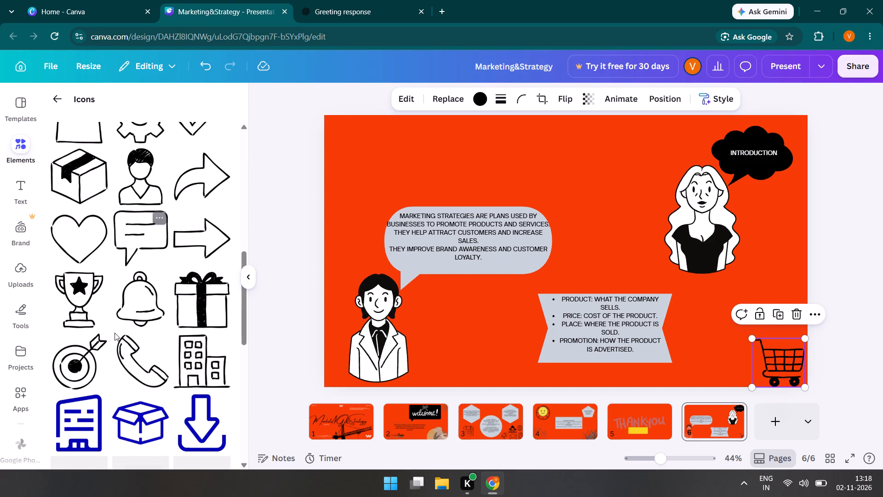
pyautogui.scroll(-2, 115, 333)
pyautogui.scroll(2, 115, 333)
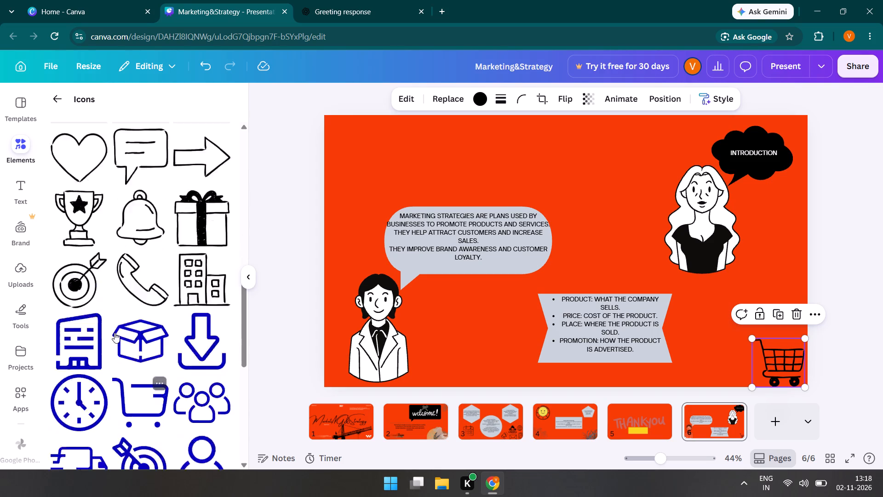
pyautogui.scroll(1, 115, 333)
pyautogui.hscroll(5, 115, 333)
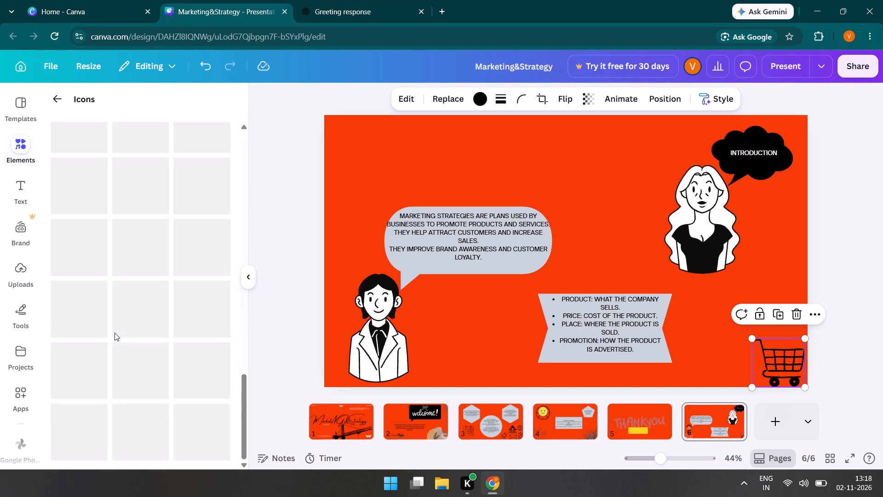
pyautogui.scroll(1, 115, 333)
pyautogui.scroll(-3, 115, 333)
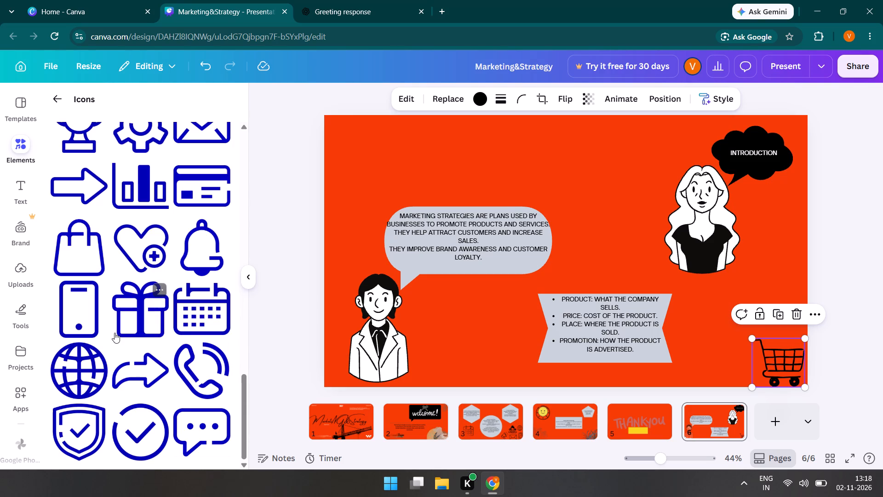
pyautogui.scroll(3, 115, 333)
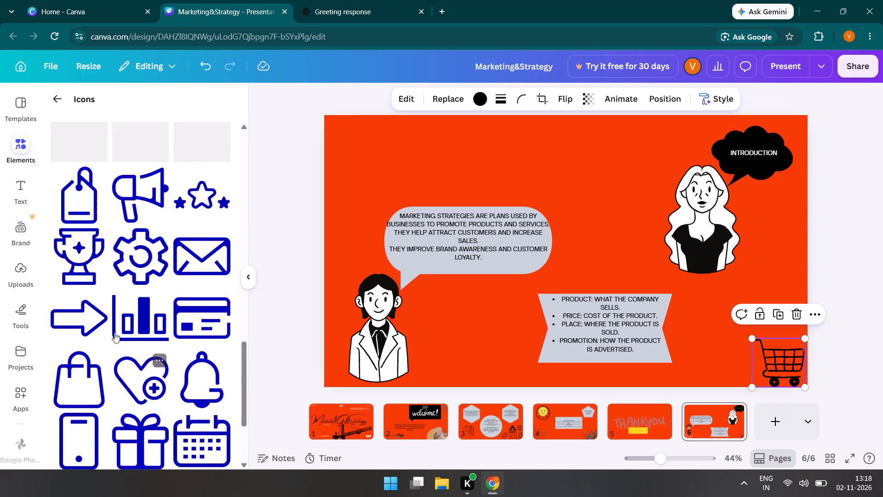
pyautogui.scroll(1, 115, 333)
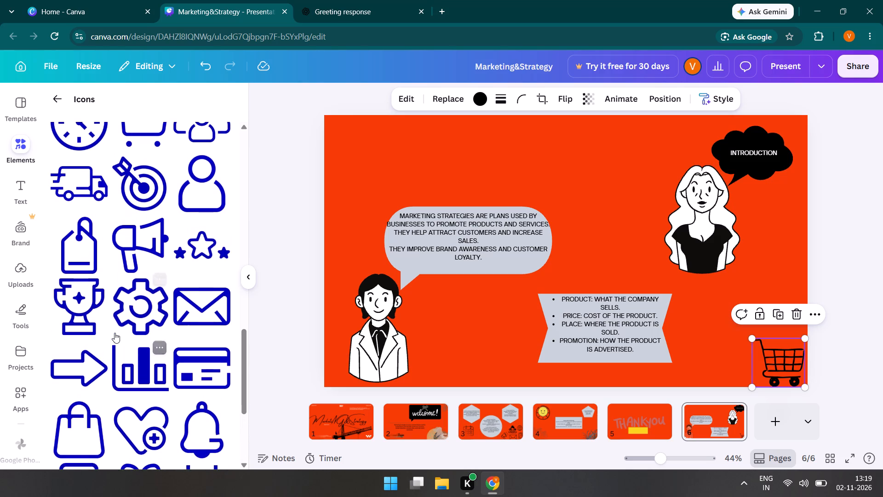
pyautogui.click(92, 183)
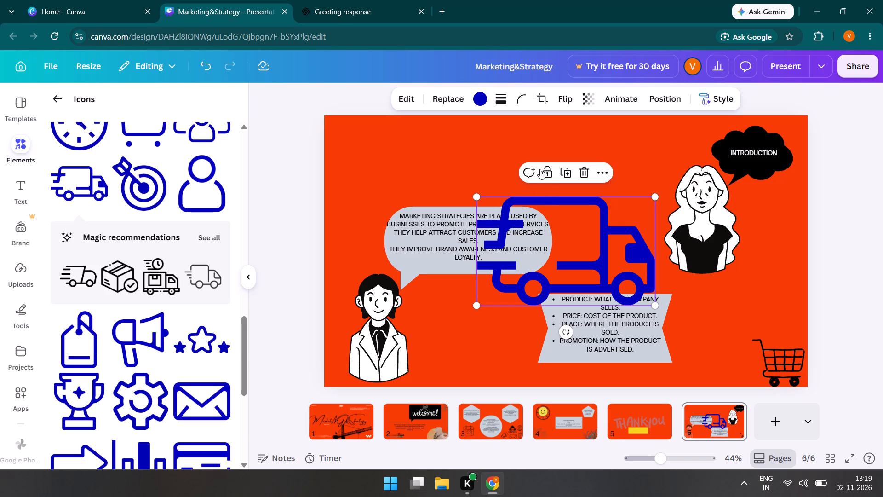
# Shrink the delivery truck to less than half its size and rest it on the banner's top edge, near the banner's left end.
pyautogui.moveTo(474, 196); pyautogui.dragTo(544, 247)
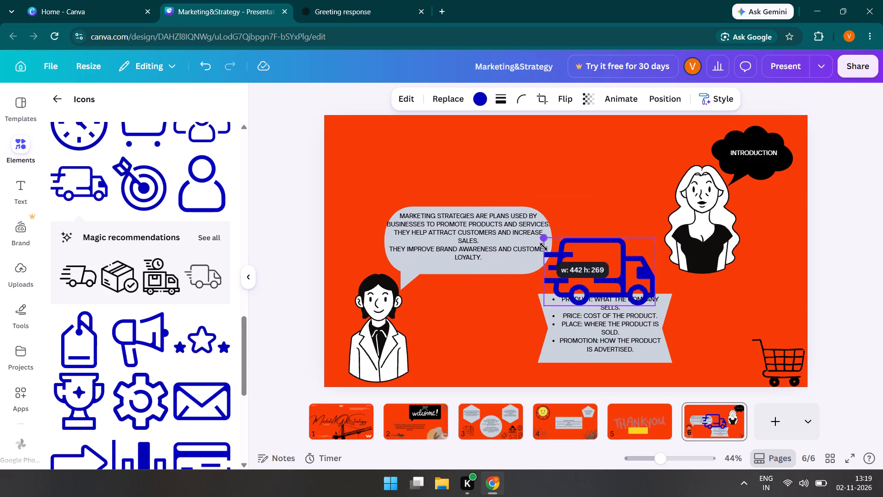
pyautogui.moveTo(544, 247); pyautogui.dragTo(568, 271)
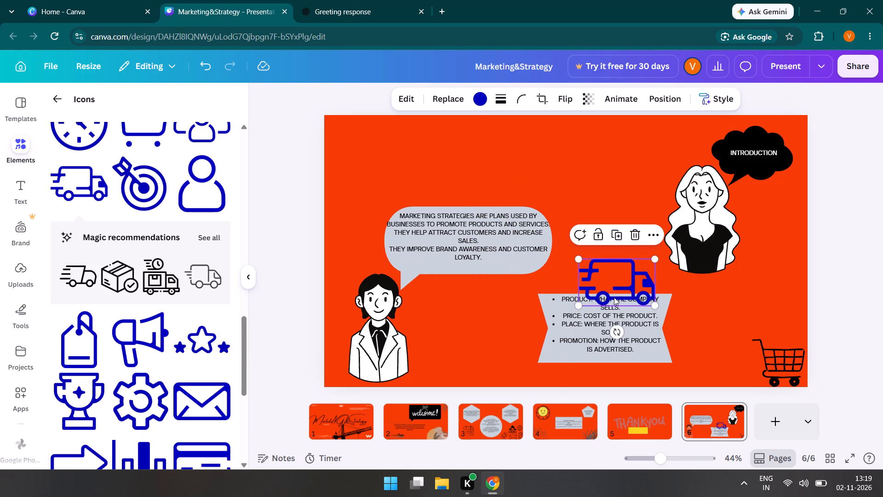
pyautogui.moveTo(614, 297); pyautogui.dragTo(570, 289)
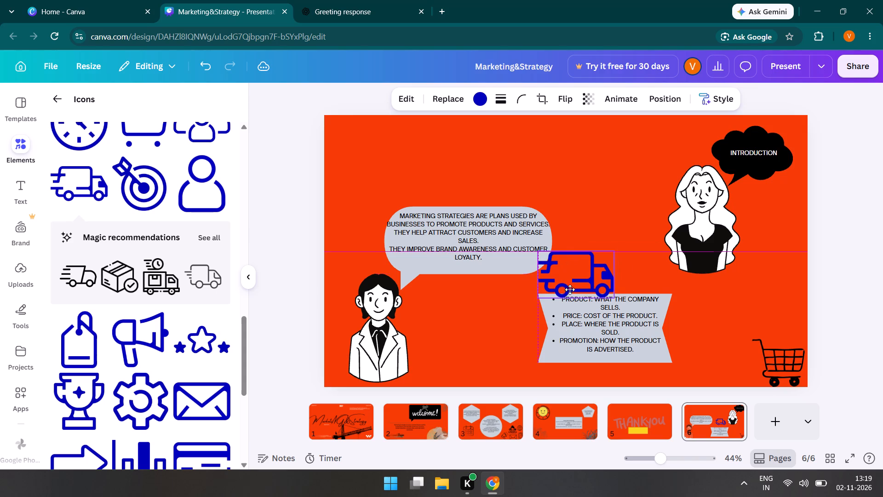
pyautogui.moveTo(570, 289); pyautogui.dragTo(588, 287)
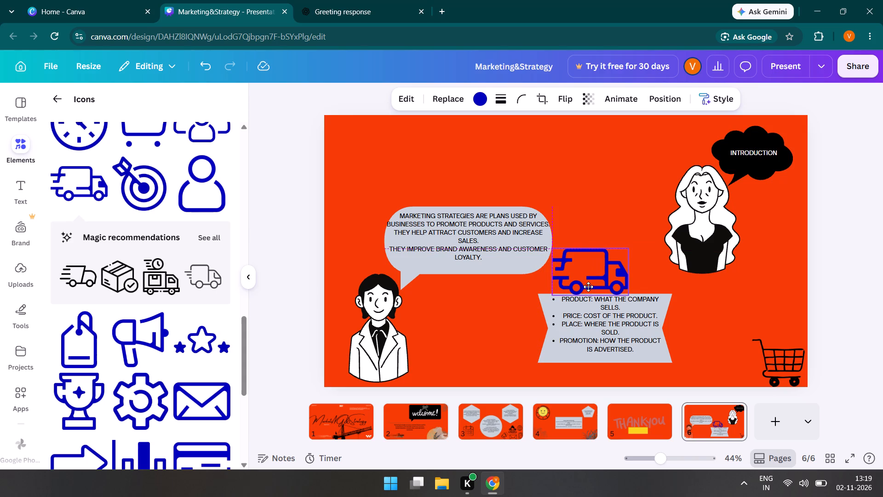
pyautogui.moveTo(588, 287); pyautogui.dragTo(588, 285)
pyautogui.click(501, 326)
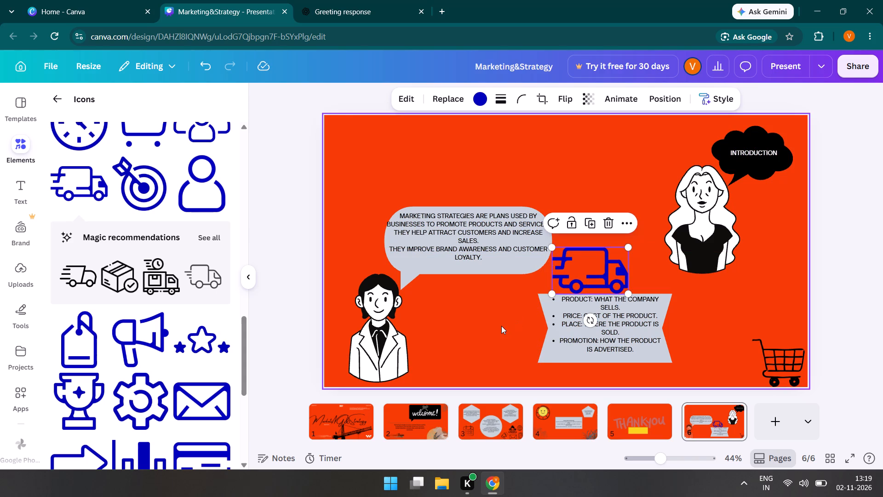
pyautogui.moveTo(577, 278); pyautogui.dragTo(573, 277)
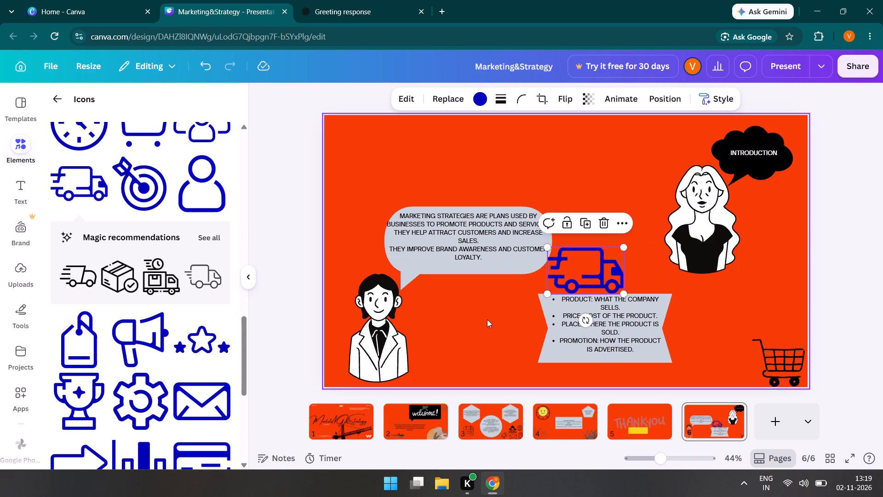
pyautogui.click(487, 319)
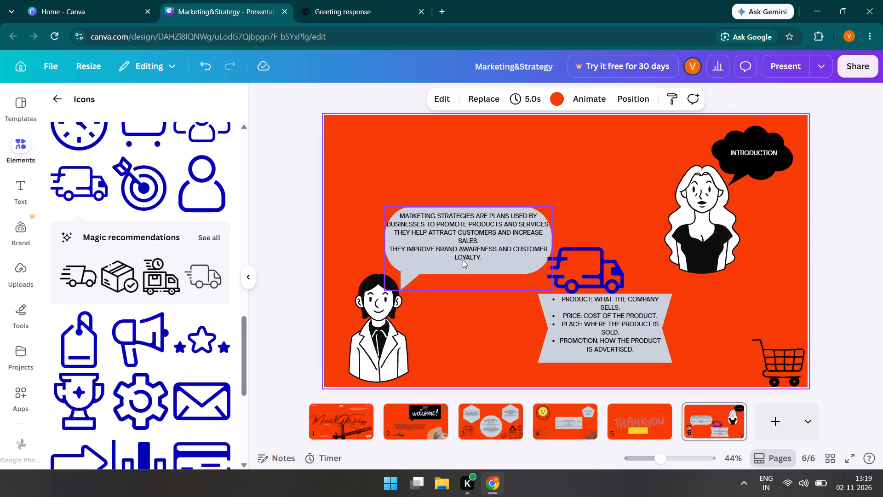
# Move the grey speech bubble to the top of the page and the suited avatar up beside the bubble's tail.
pyautogui.moveTo(463, 260); pyautogui.dragTo(469, 182)
pyautogui.moveTo(380, 331); pyautogui.dragTo(376, 301)
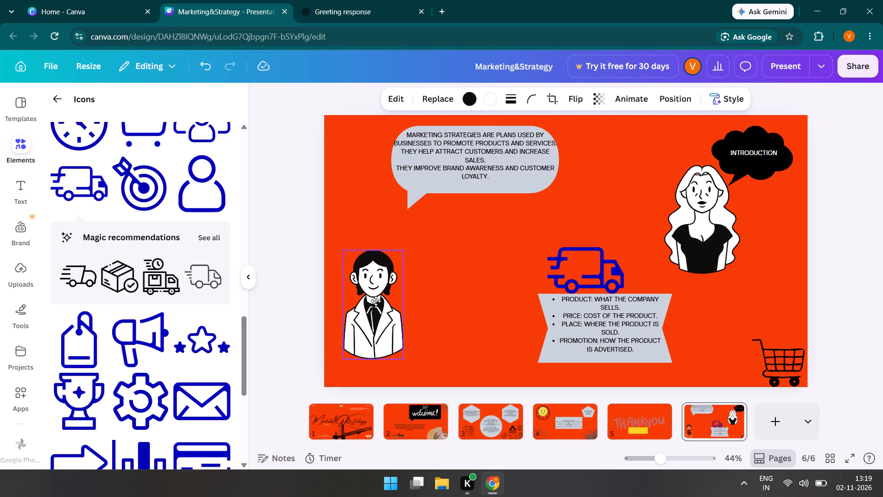
pyautogui.moveTo(376, 301); pyautogui.dragTo(383, 251)
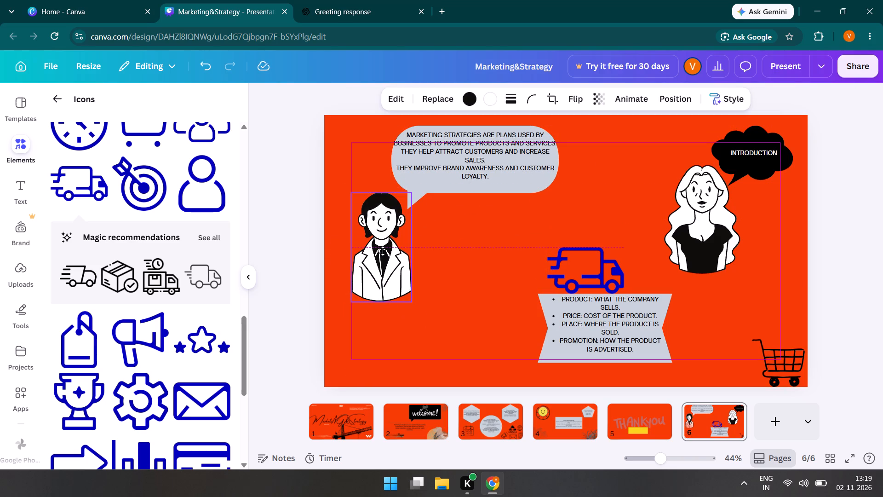
# Nudge the suited avatar on page 6 so its head sits just beside the grey speech bubble's tail.
pyautogui.moveTo(383, 251); pyautogui.dragTo(385, 245)
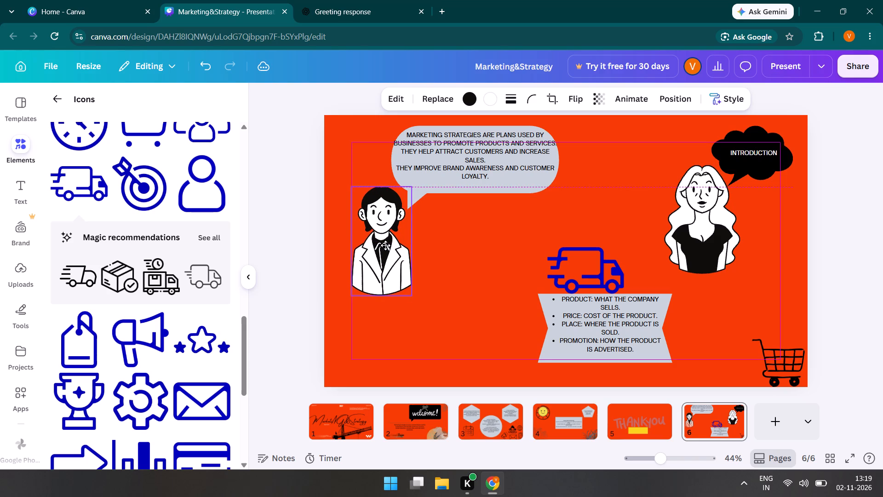
pyautogui.moveTo(385, 245); pyautogui.dragTo(389, 248)
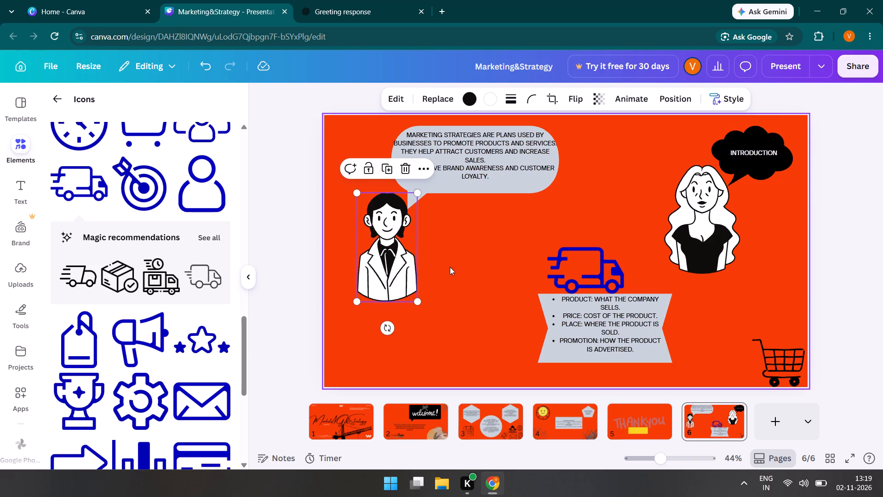
pyautogui.click(459, 277)
# Move the grey Product, Price, Place, Promotion banner left until its right edge meets the page's vertical centre line, near the bottom.
pyautogui.moveTo(573, 331); pyautogui.dragTo(485, 319)
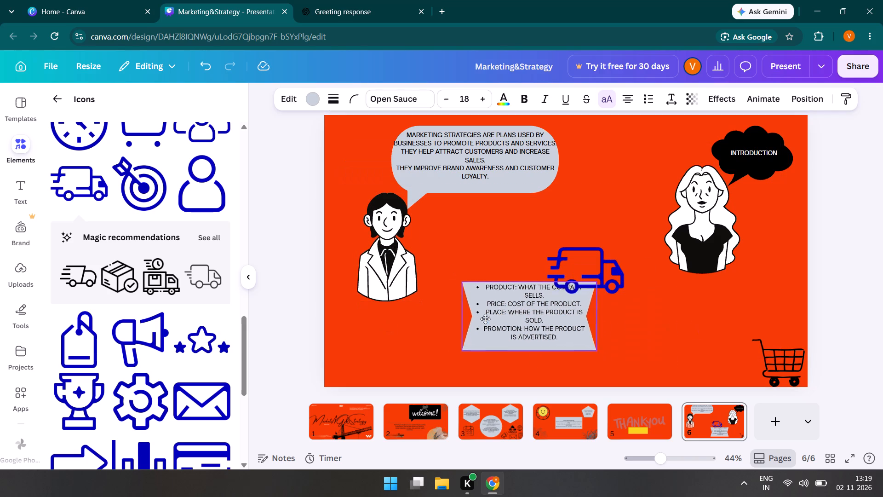
pyautogui.moveTo(485, 319); pyautogui.dragTo(464, 327)
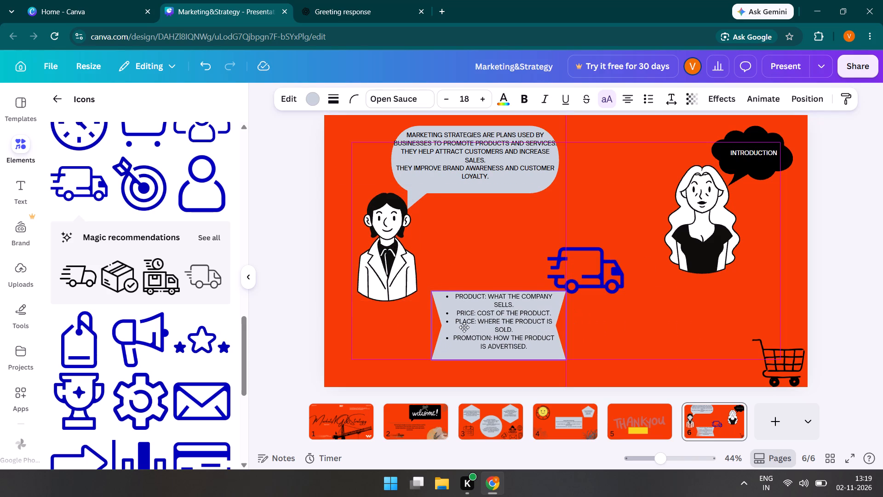
pyautogui.moveTo(464, 327); pyautogui.dragTo(464, 328)
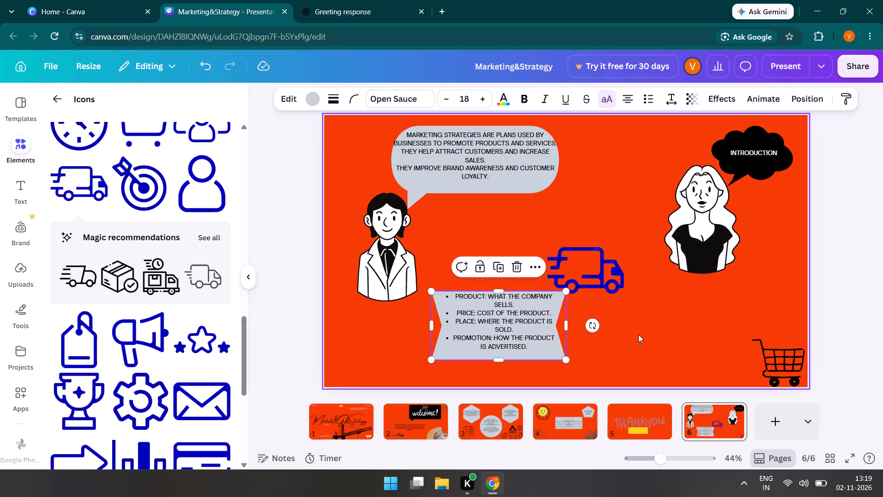
pyautogui.click(651, 339)
# Move the blue delivery truck back onto the banner's top edge, near the banner's right end.
pyautogui.moveTo(587, 278); pyautogui.dragTo(538, 270)
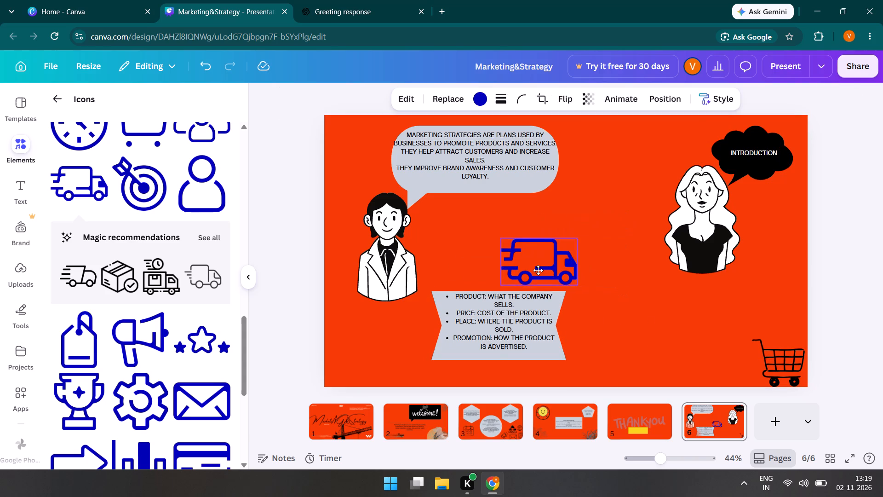
pyautogui.moveTo(538, 270); pyautogui.dragTo(537, 275)
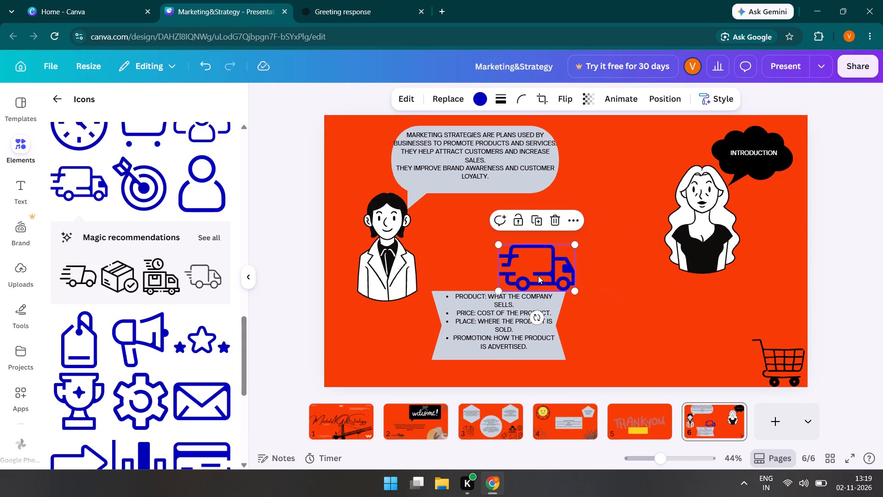
pyautogui.click(538, 276)
pyautogui.click(656, 341)
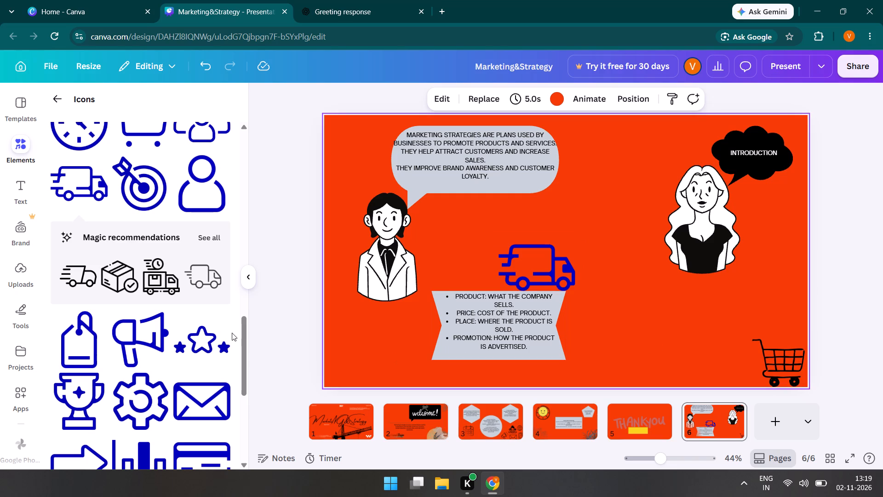
# Add the hand-drawn package box icon, shrink it to about half size and place it left of the shopping cart.
pyautogui.scroll(3, 218, 369)
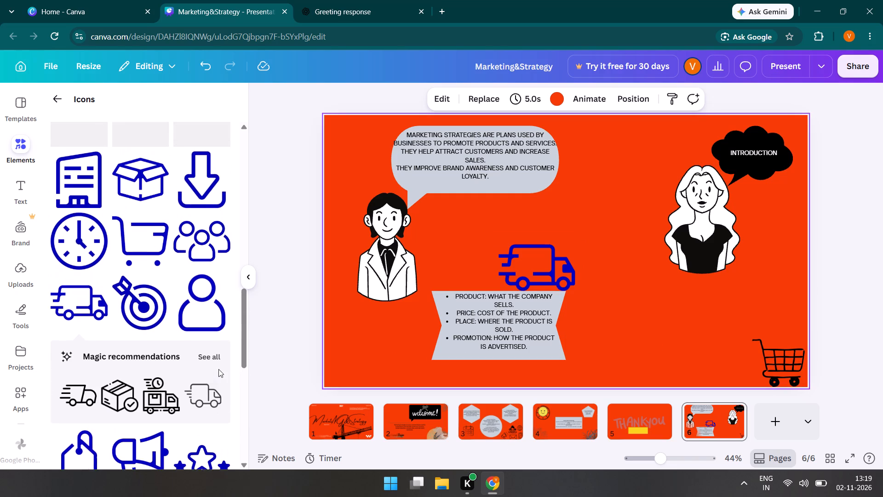
pyautogui.scroll(1, 218, 369)
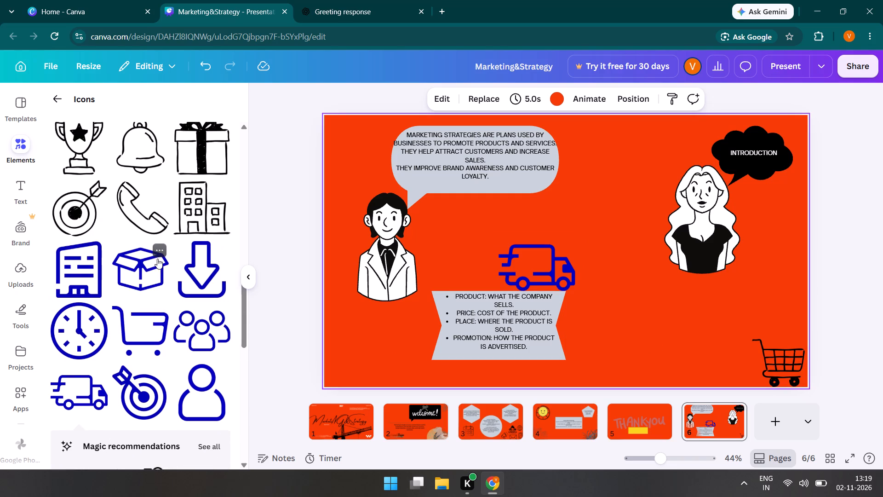
pyautogui.scroll(3, 140, 274)
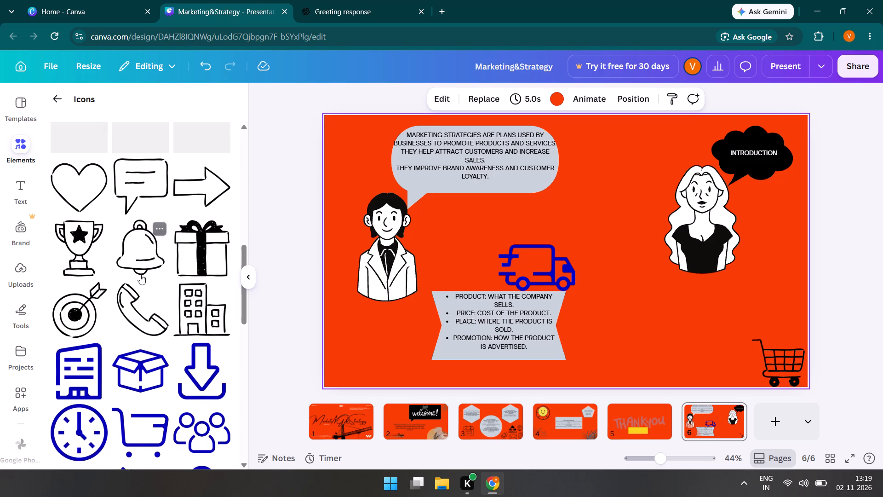
pyautogui.scroll(2, 140, 274)
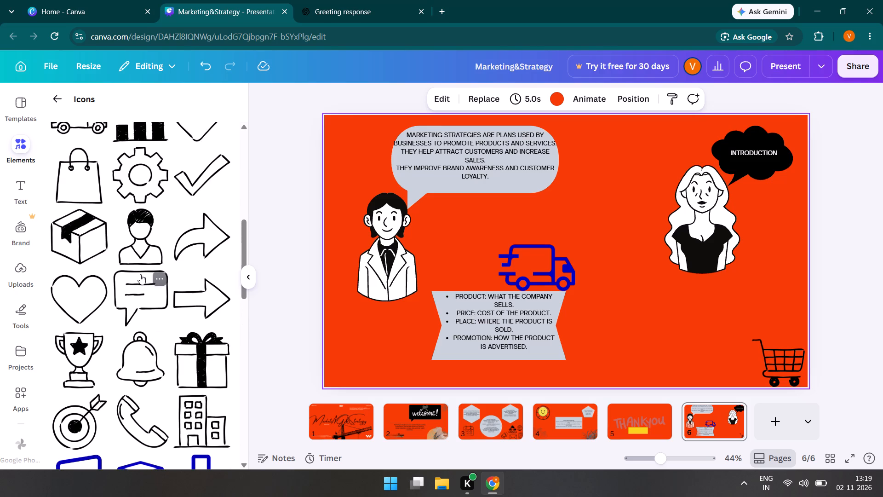
pyautogui.click(73, 222)
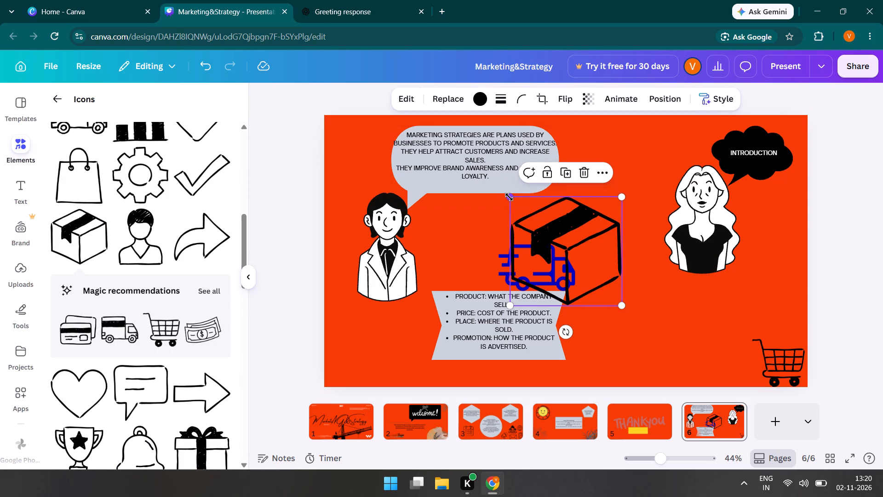
pyautogui.moveTo(509, 197); pyautogui.dragTo(574, 248)
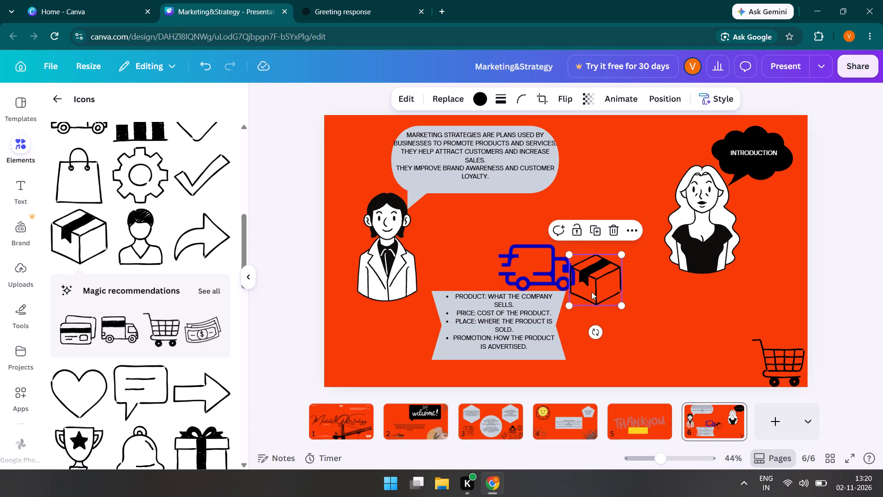
pyautogui.moveTo(591, 292); pyautogui.dragTo(728, 380)
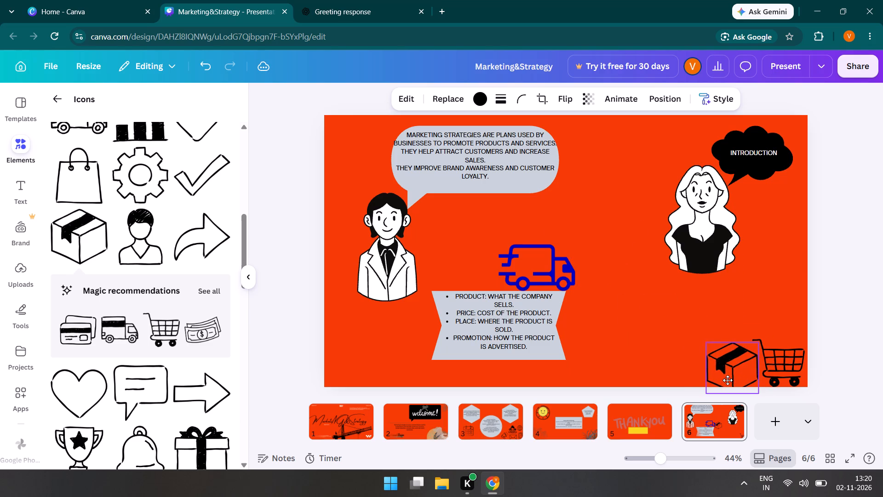
pyautogui.moveTo(728, 380); pyautogui.dragTo(728, 381)
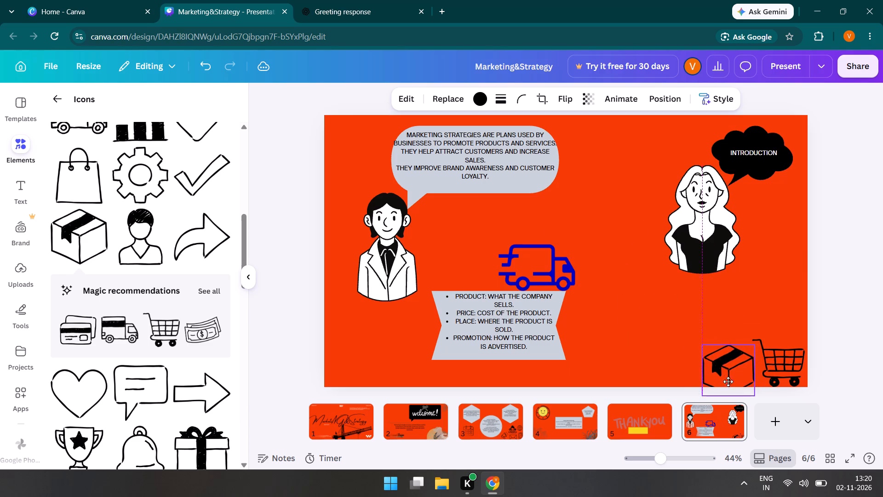
pyautogui.moveTo(728, 381); pyautogui.dragTo(729, 378)
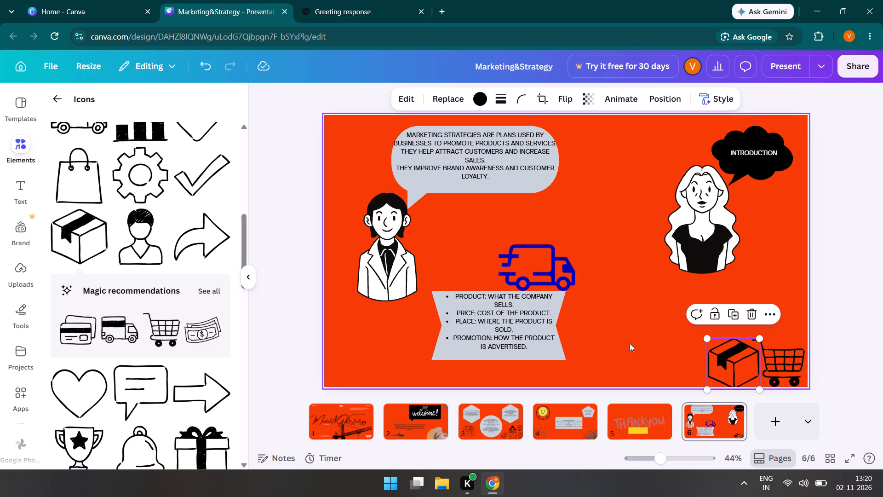
pyautogui.click(626, 344)
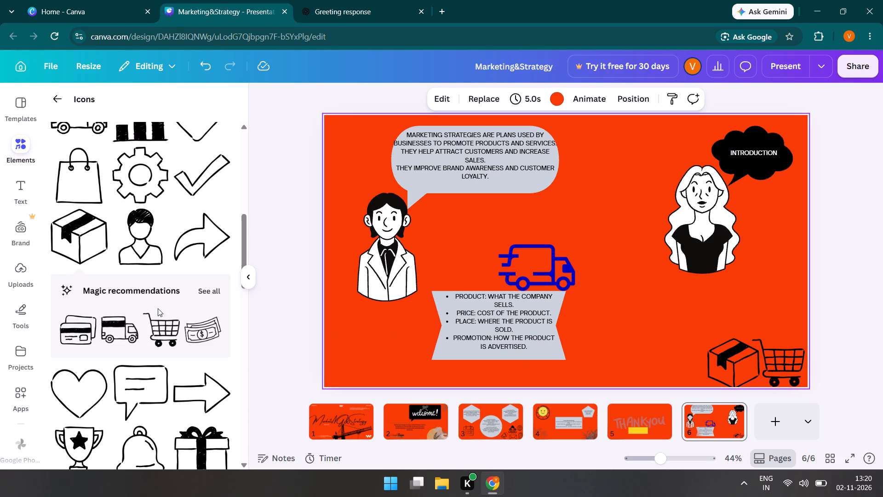
# Add the recommended banknotes icon, shrink it to less than half size and place it left of the package box at the page's bottom.
pyautogui.click(195, 326)
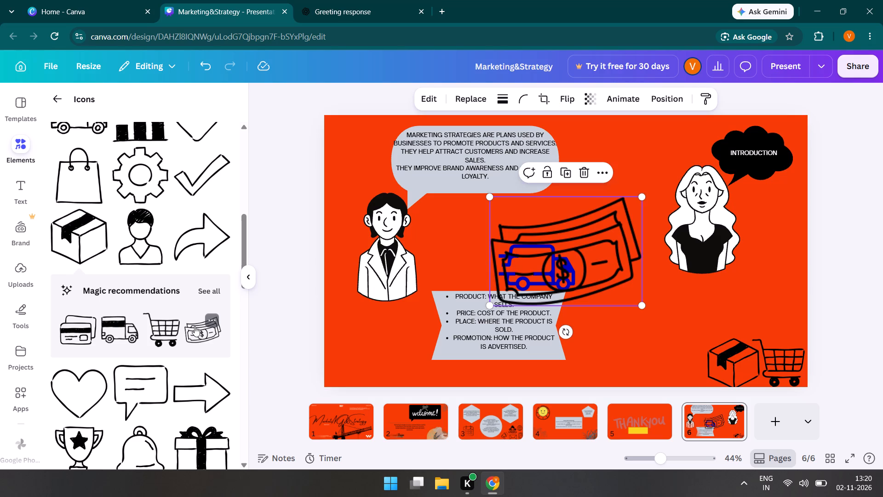
pyautogui.moveTo(490, 197); pyautogui.dragTo(570, 260)
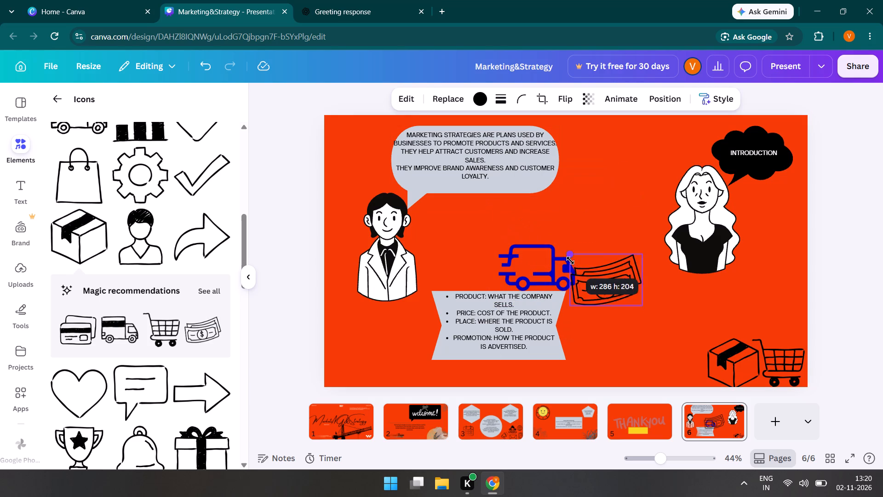
pyautogui.moveTo(570, 260); pyautogui.dragTo(577, 268)
pyautogui.moveTo(624, 291); pyautogui.dragTo(677, 364)
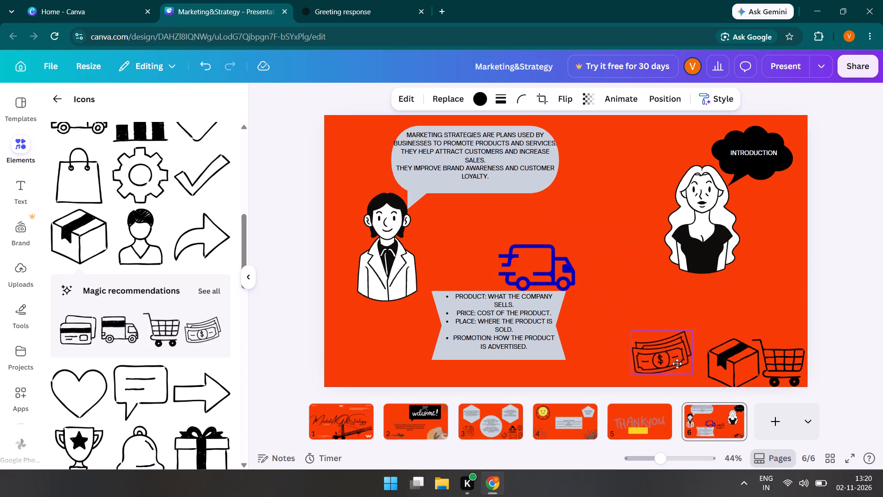
pyautogui.moveTo(677, 364); pyautogui.dragTo(692, 377)
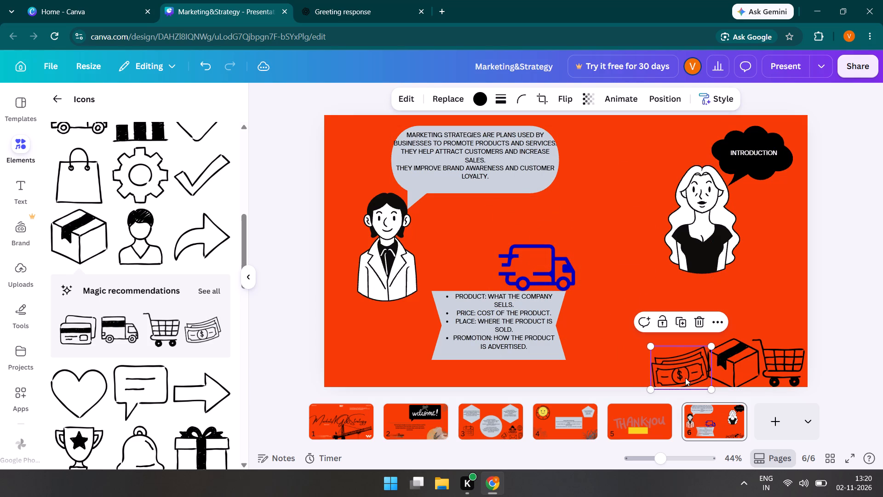
pyautogui.click(637, 246)
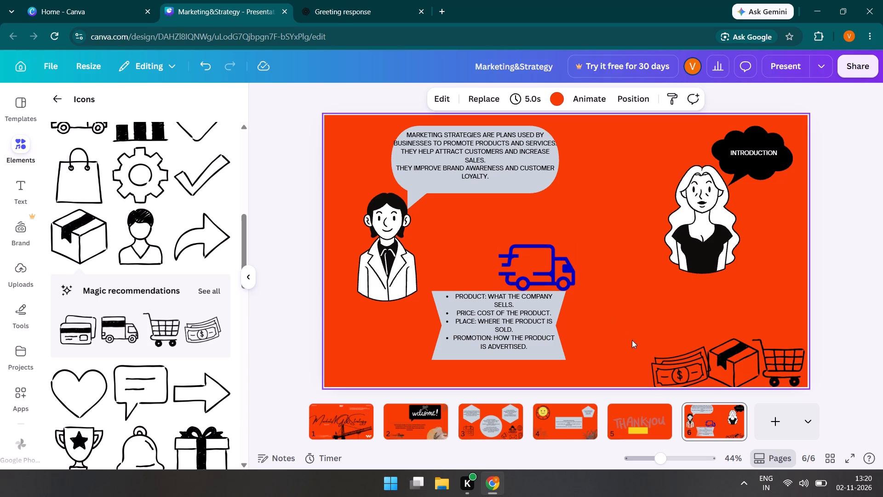
pyautogui.moveTo(660, 359); pyautogui.dragTo(654, 360)
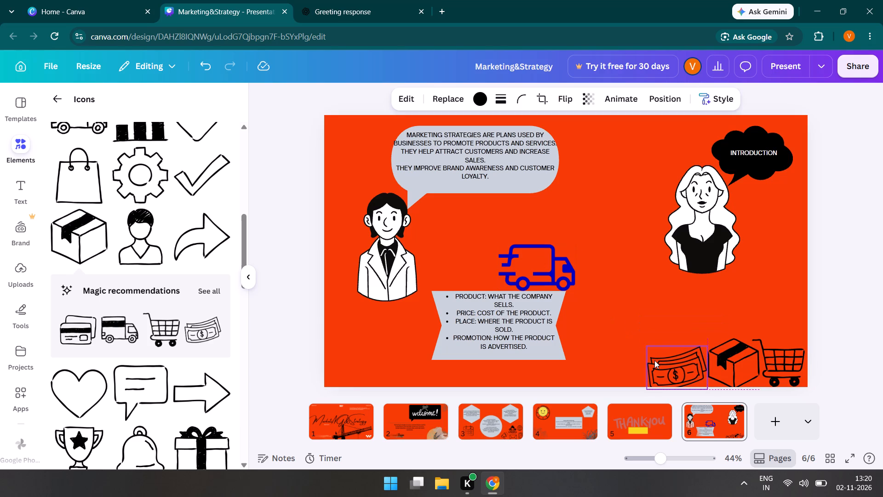
pyautogui.click(614, 280)
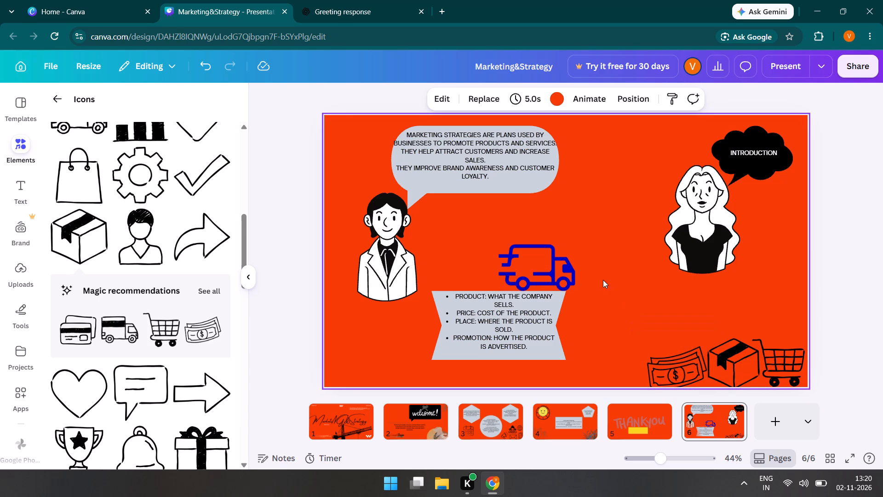
# Add the hand-drawn curved arrow icon, shrink it to less than half size and place it above the banknotes and package box.
pyautogui.click(197, 242)
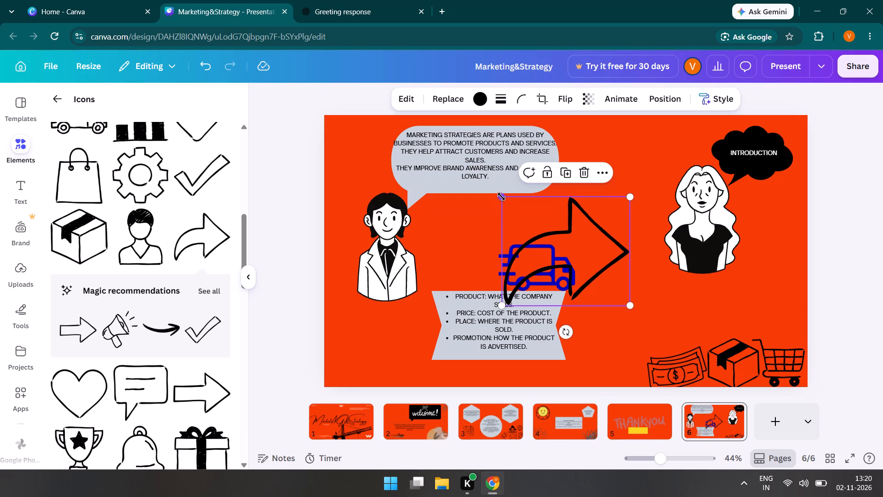
pyautogui.moveTo(499, 197); pyautogui.dragTo(560, 235)
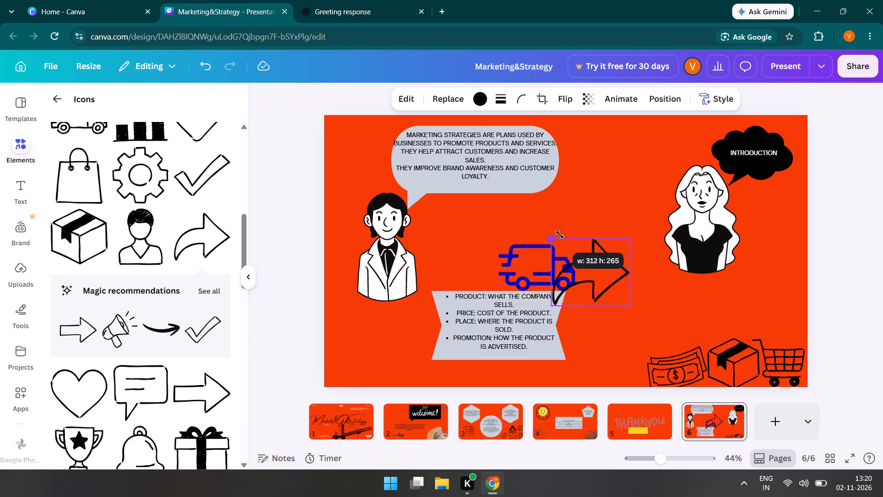
pyautogui.moveTo(560, 235); pyautogui.dragTo(577, 250)
pyautogui.moveTo(600, 284); pyautogui.dragTo(762, 299)
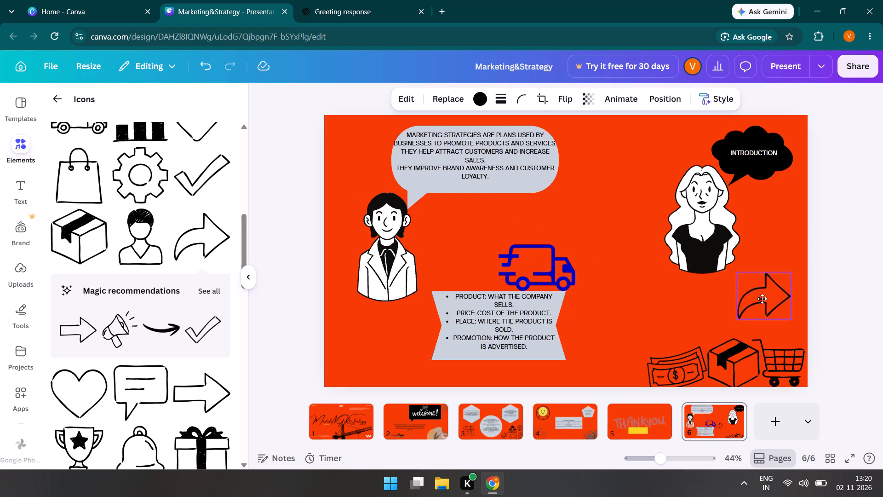
pyautogui.moveTo(762, 299); pyautogui.dragTo(709, 308)
pyautogui.click(611, 335)
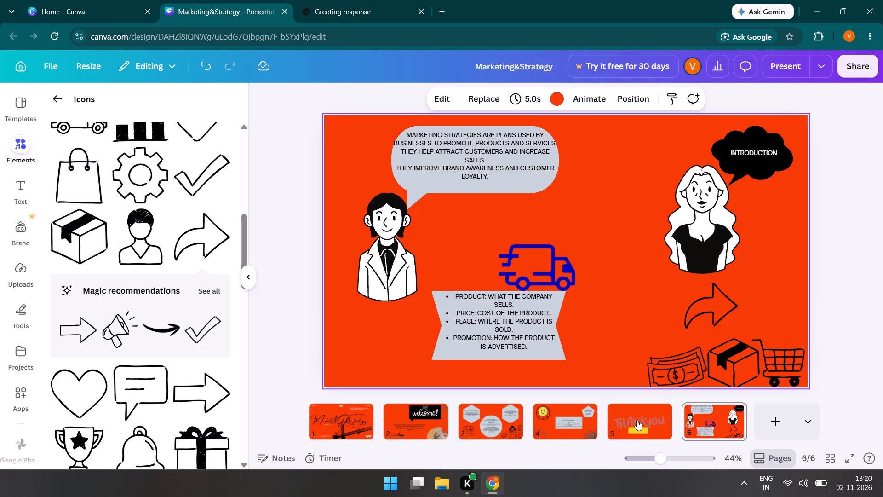
pyautogui.click(639, 426)
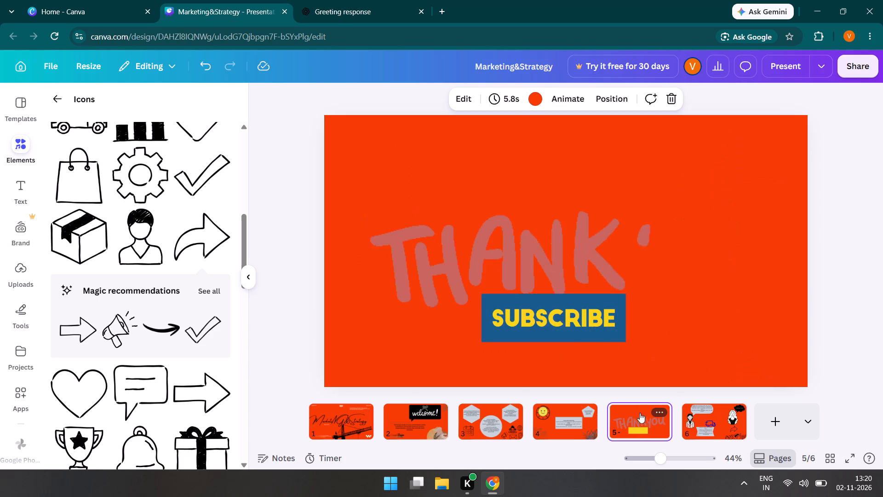
pyautogui.click(598, 312)
pyautogui.click(571, 265)
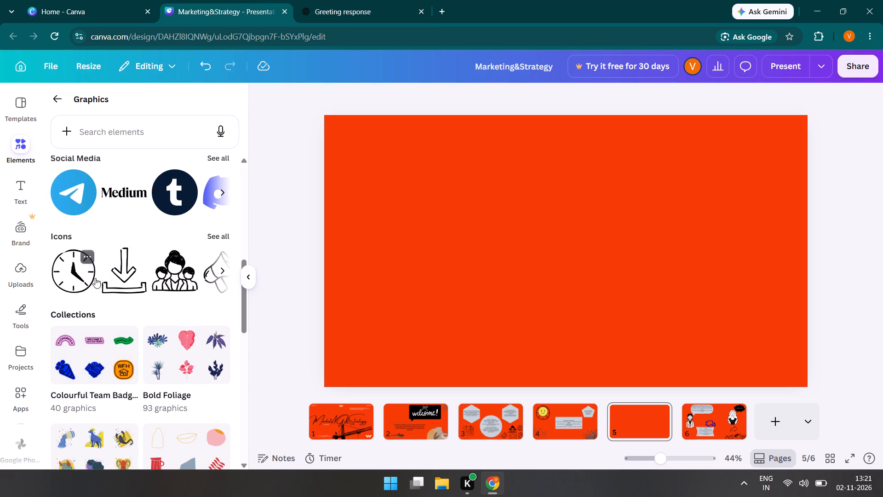
pyautogui.click(57, 96)
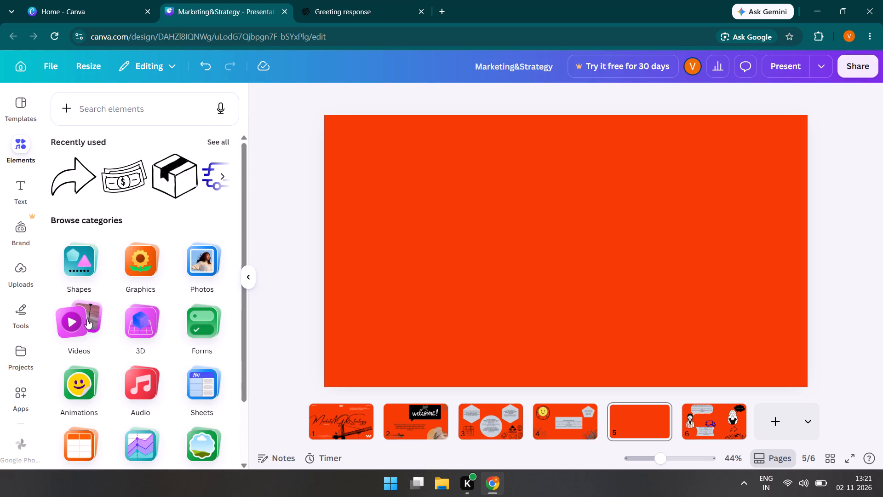
pyautogui.click(71, 260)
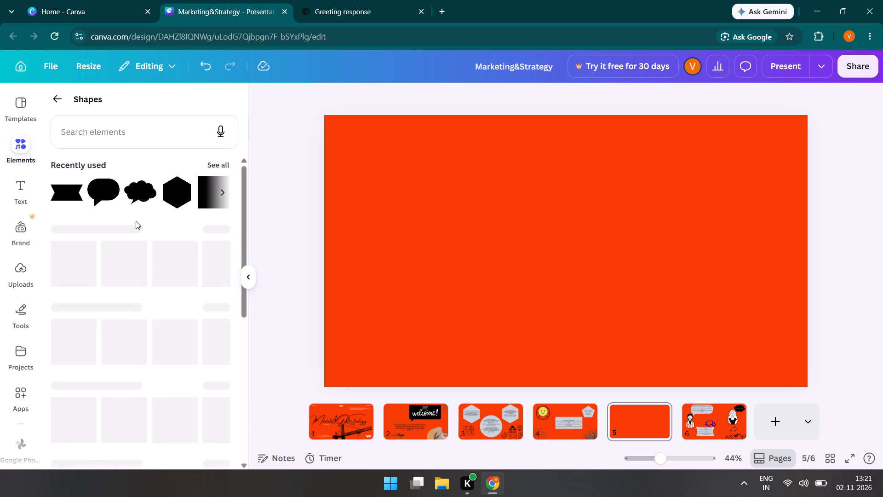
pyautogui.click(75, 193)
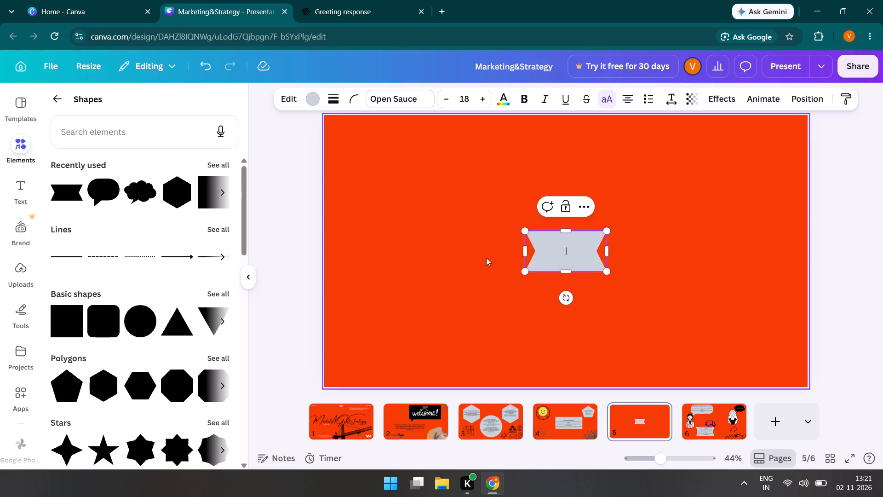
pyautogui.hotkey('ctrl', 'v')
pyautogui.moveTo(608, 259); pyautogui.dragTo(606, 259)
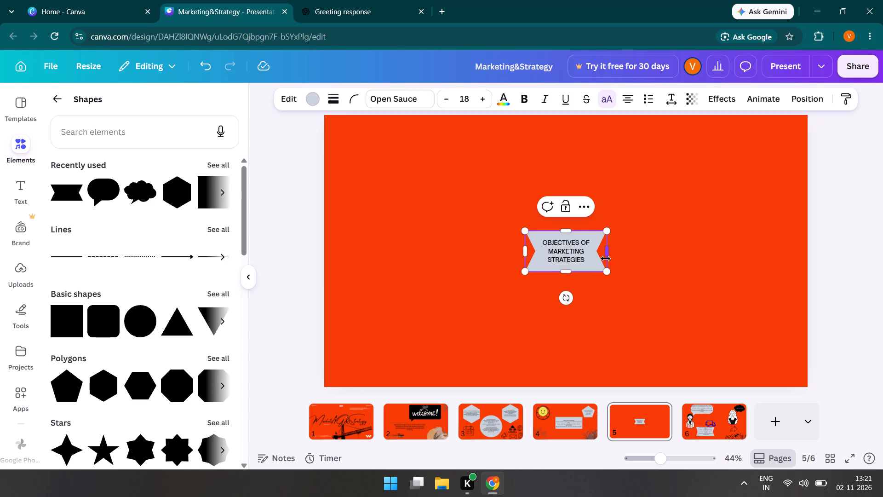
pyautogui.moveTo(606, 259); pyautogui.dragTo(617, 258)
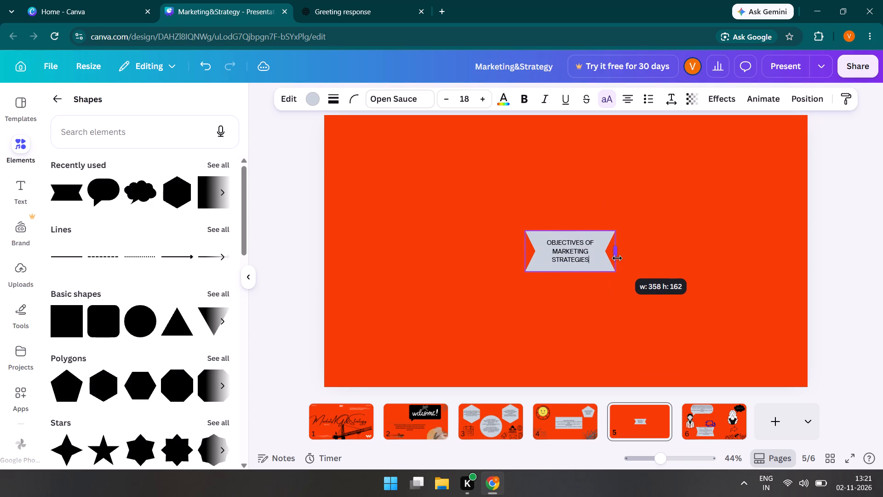
# Move the heading banner to the top of page 5, slightly right of the page's centre.
pyautogui.moveTo(508, 326); pyautogui.dragTo(573, 262)
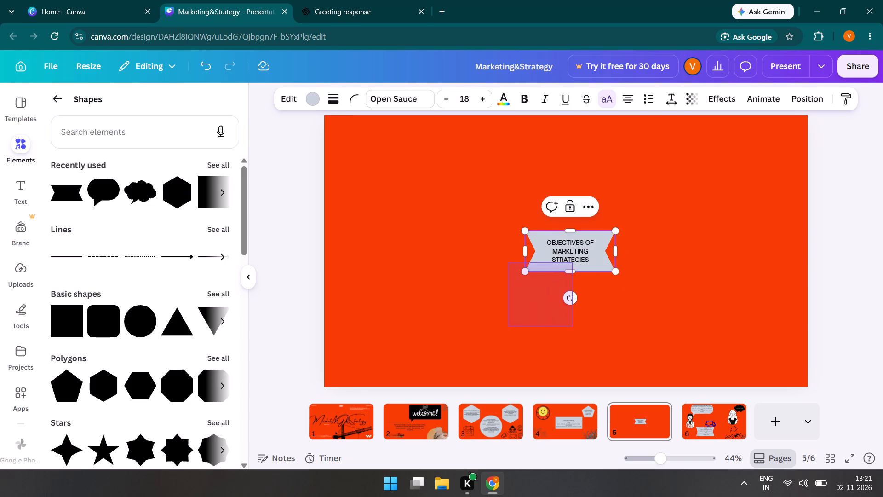
pyautogui.moveTo(573, 262); pyautogui.dragTo(542, 282)
pyautogui.moveTo(579, 249); pyautogui.dragTo(559, 154)
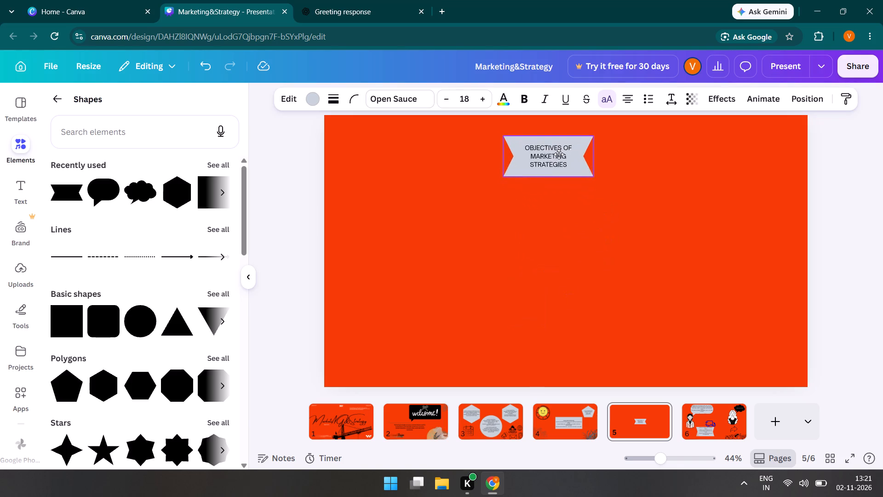
pyautogui.moveTo(559, 154); pyautogui.dragTo(595, 147)
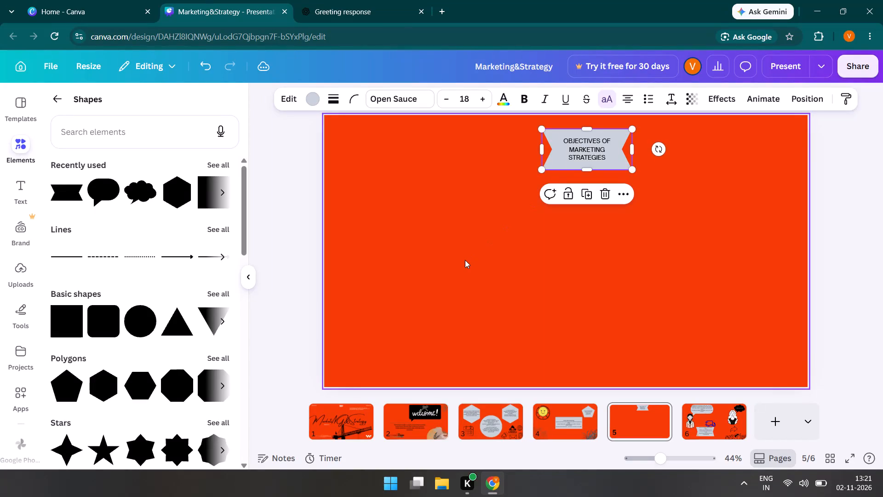
pyautogui.click(464, 260)
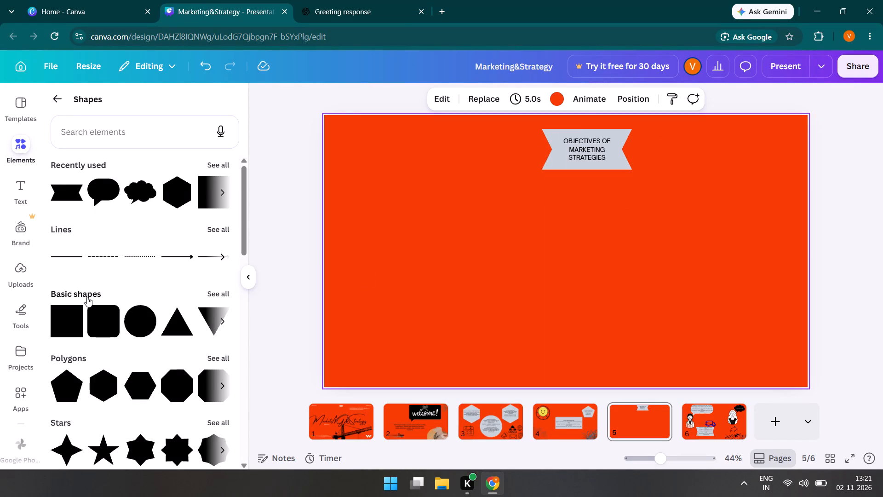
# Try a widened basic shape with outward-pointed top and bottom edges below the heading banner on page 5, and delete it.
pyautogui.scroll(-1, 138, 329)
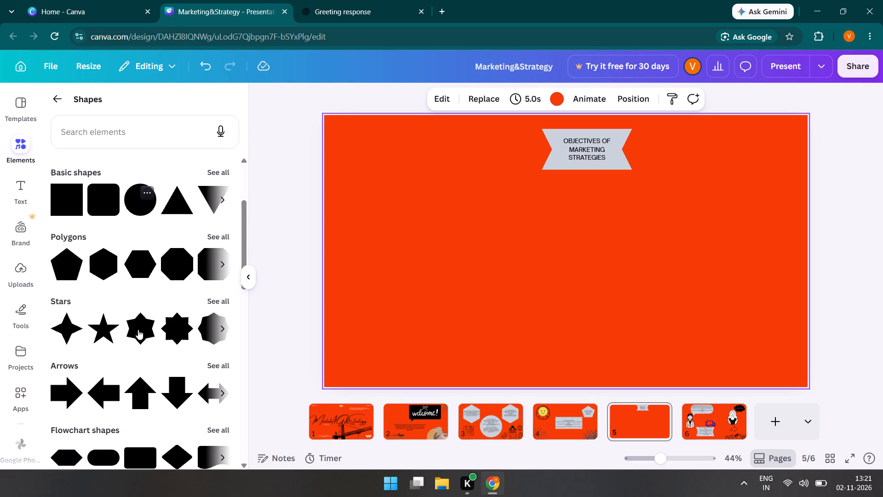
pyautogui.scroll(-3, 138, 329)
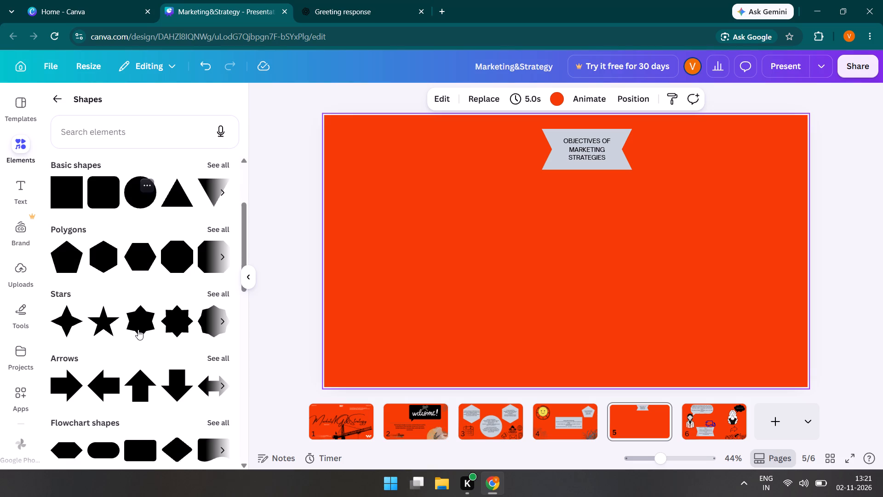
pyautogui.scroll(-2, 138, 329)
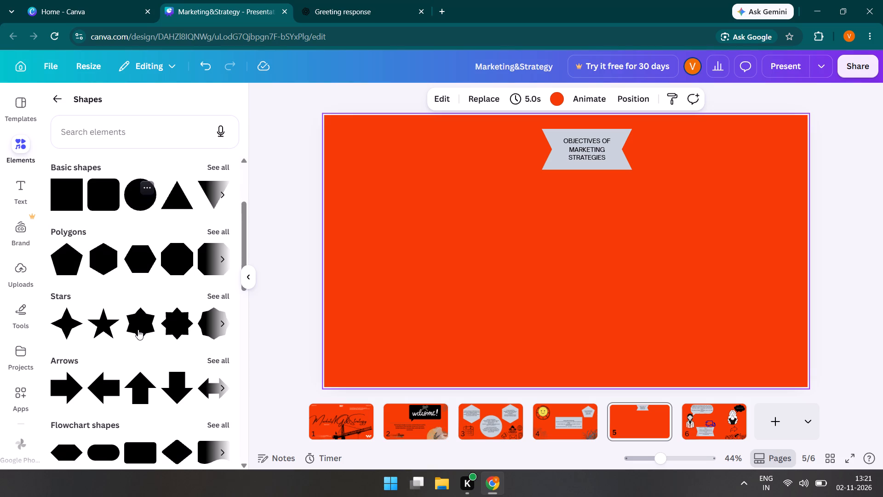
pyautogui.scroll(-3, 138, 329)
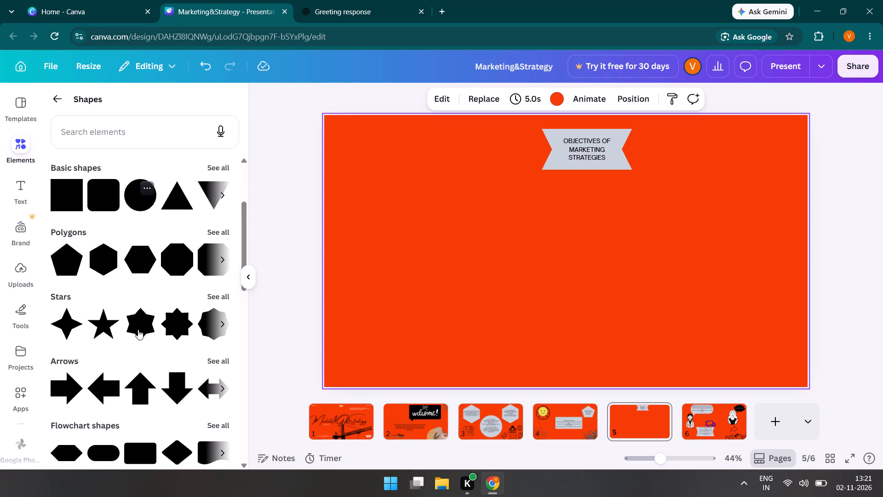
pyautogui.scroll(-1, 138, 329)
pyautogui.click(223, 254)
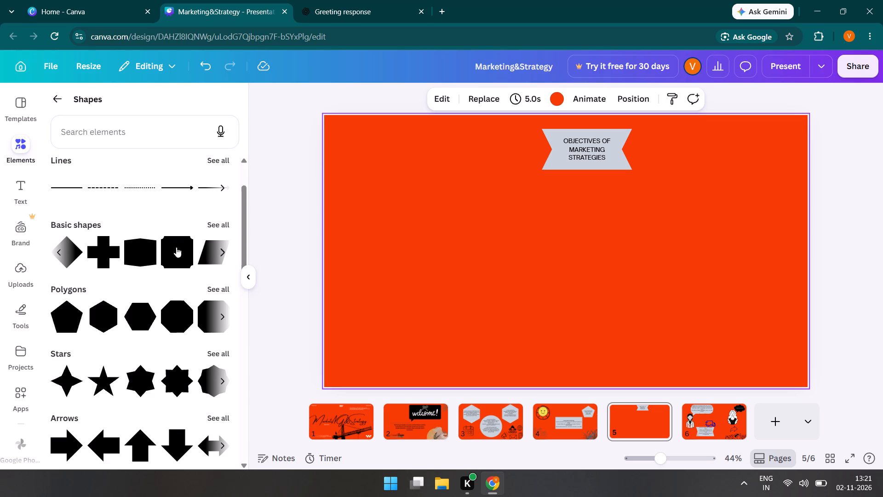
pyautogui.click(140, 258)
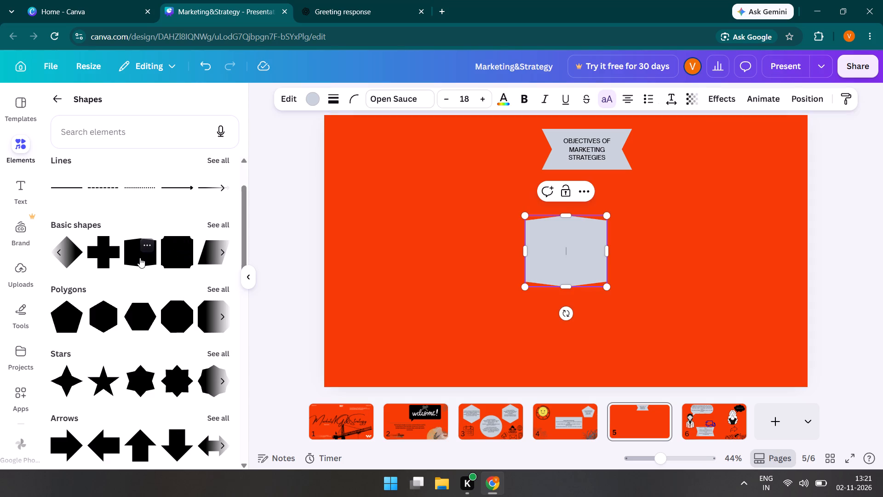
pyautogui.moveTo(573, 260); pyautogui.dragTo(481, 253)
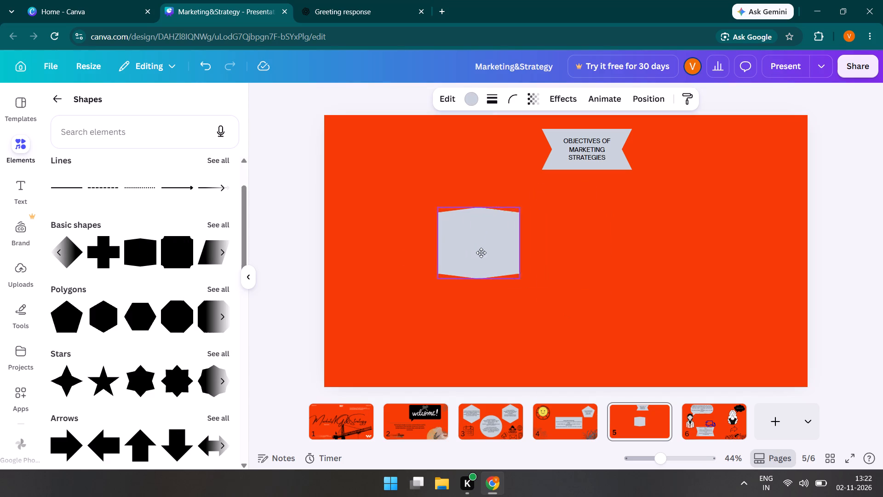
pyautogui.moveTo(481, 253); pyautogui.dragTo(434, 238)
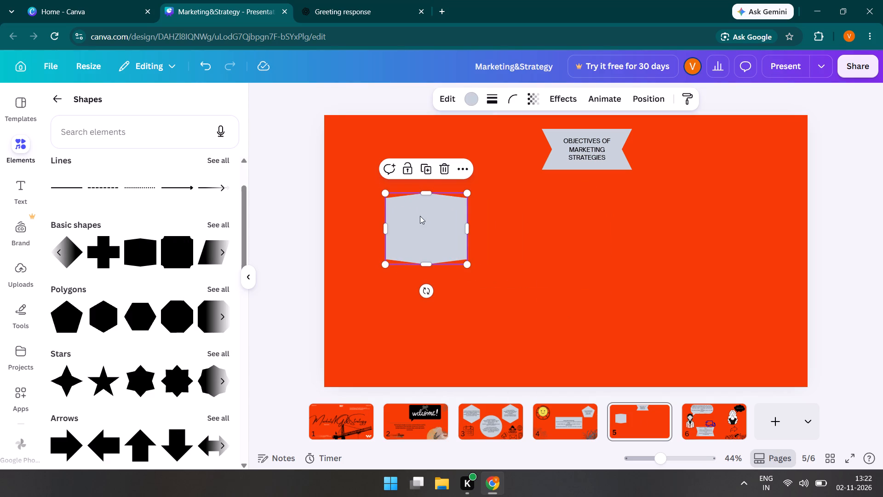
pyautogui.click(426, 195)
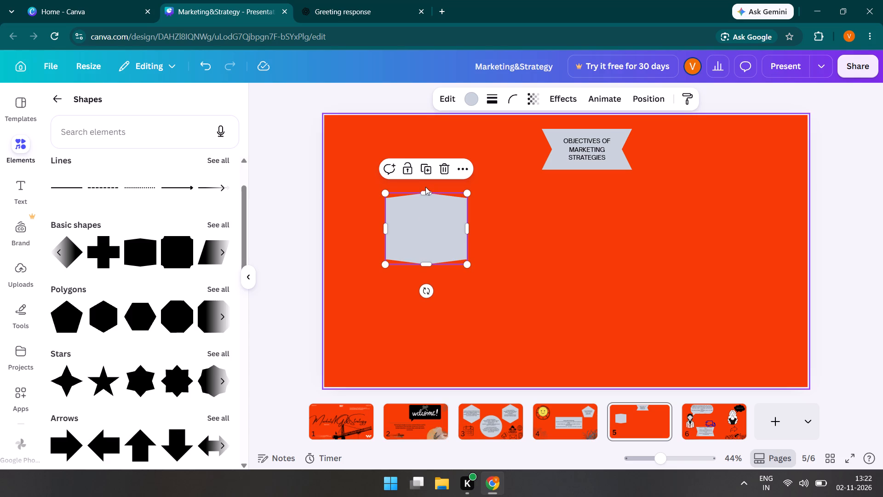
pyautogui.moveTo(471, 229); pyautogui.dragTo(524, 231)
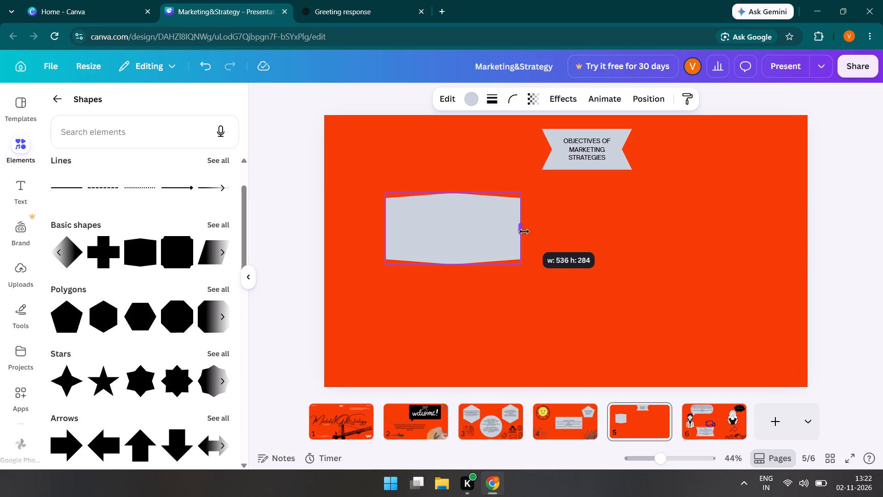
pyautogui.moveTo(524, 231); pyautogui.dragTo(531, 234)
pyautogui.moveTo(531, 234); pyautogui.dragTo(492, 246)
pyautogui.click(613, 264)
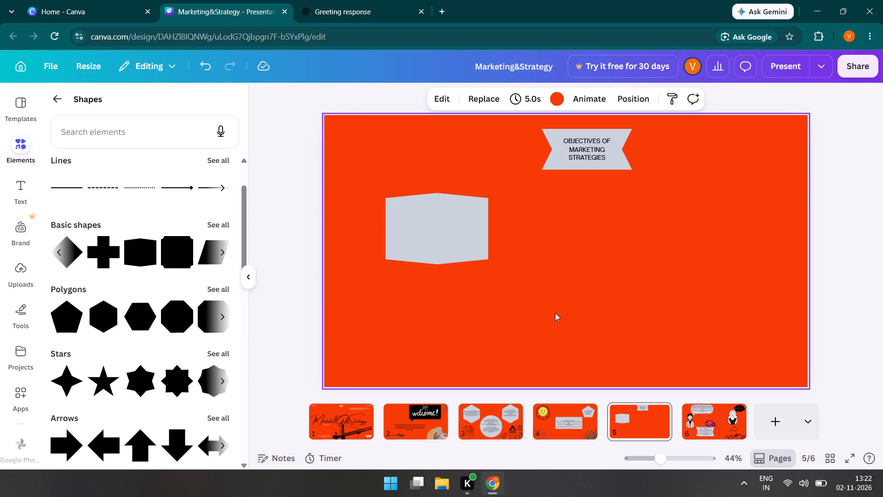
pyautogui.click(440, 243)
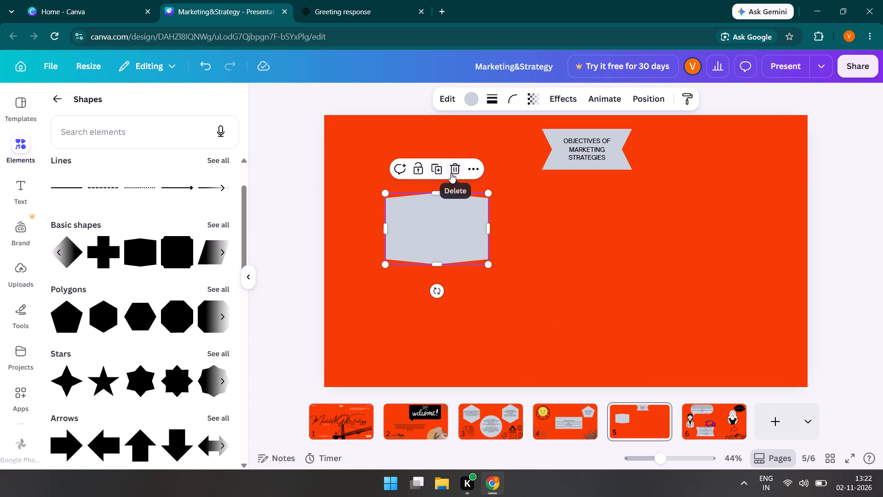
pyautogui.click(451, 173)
pyautogui.scroll(-3, 161, 382)
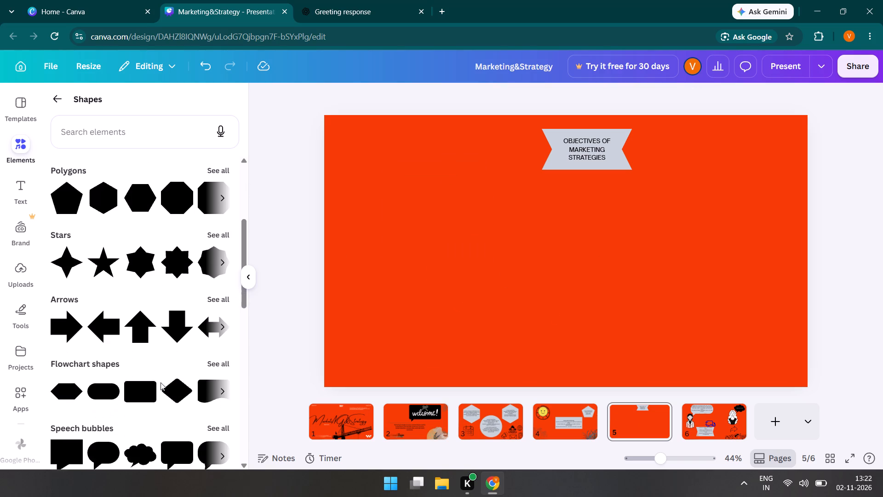
pyautogui.scroll(-1, 161, 382)
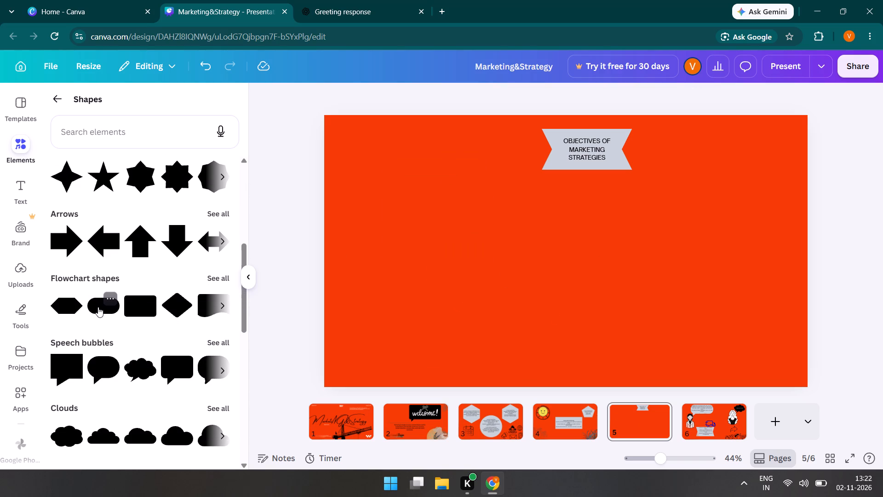
pyautogui.click(97, 306)
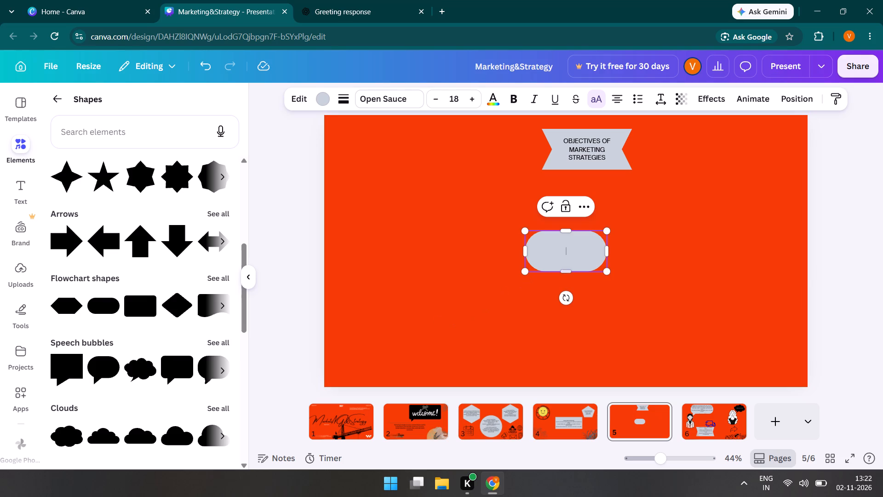
pyautogui.moveTo(566, 247); pyautogui.dragTo(538, 255)
pyautogui.moveTo(538, 255); pyautogui.dragTo(524, 254)
pyautogui.moveTo(524, 254); pyautogui.dragTo(367, 278)
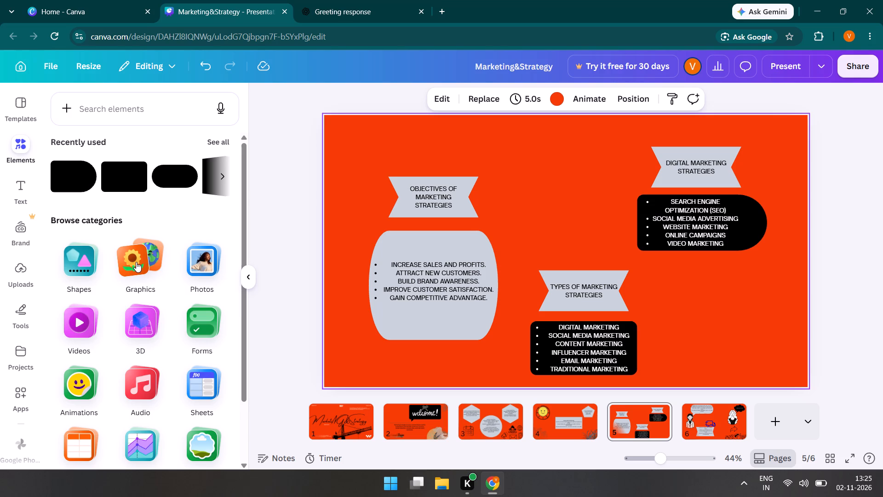
pyautogui.click(84, 266)
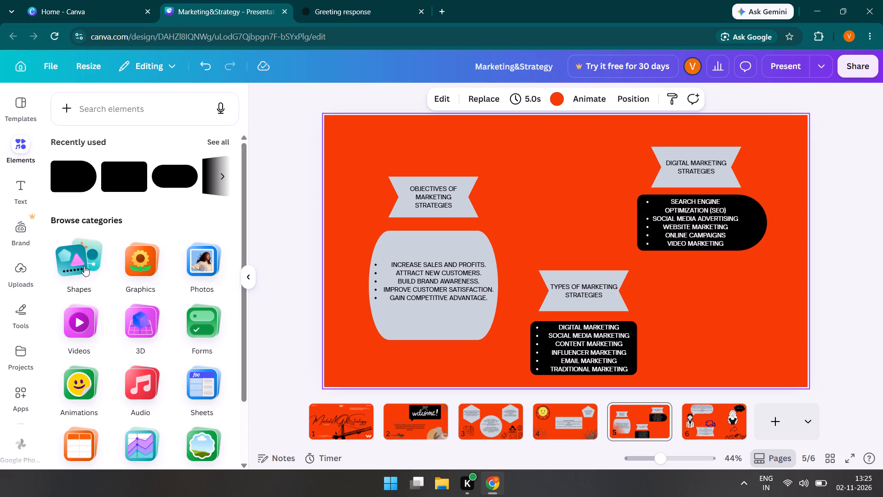
pyautogui.scroll(-2, 84, 266)
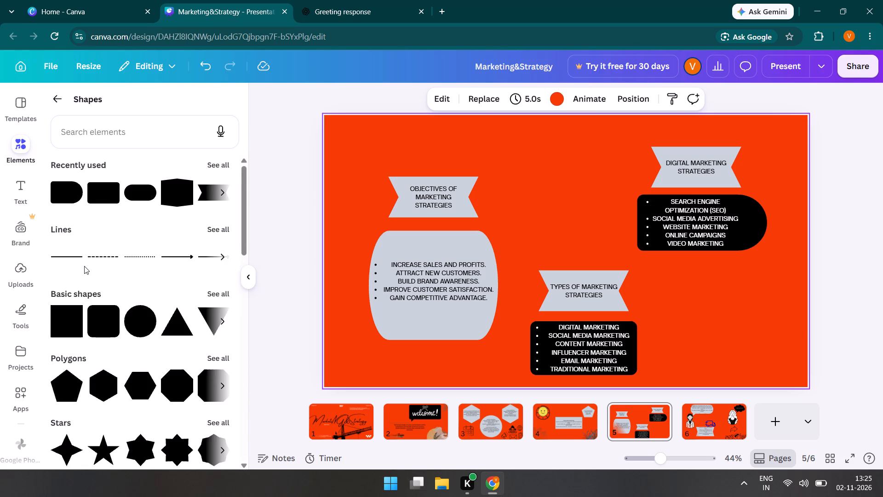
pyautogui.scroll(-7, 84, 266)
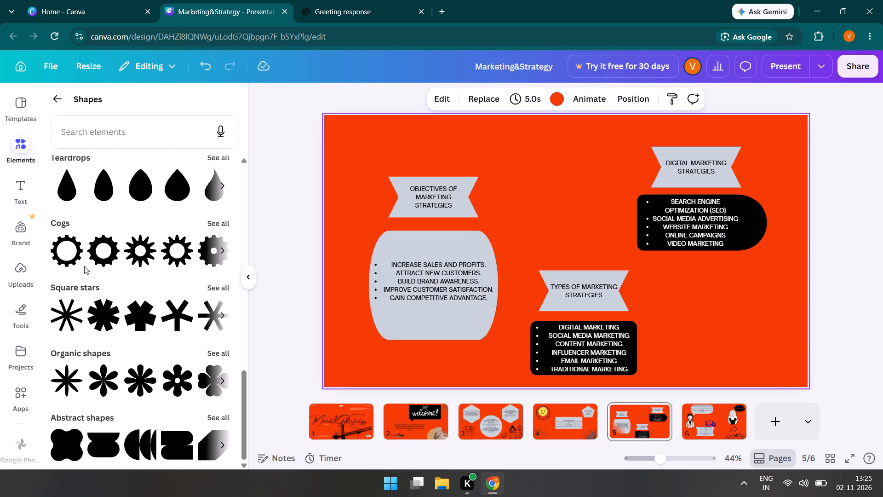
pyautogui.scroll(7, 84, 266)
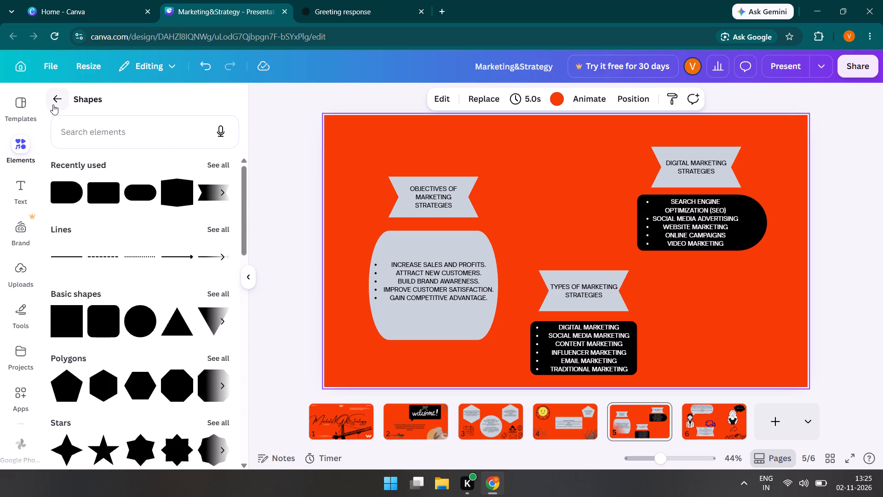
# Add the outlined megaphone graphic to page 5, shrunk and placed above the "Types of Marketing Strategies" banner.
pyautogui.click(53, 104)
pyautogui.click(142, 275)
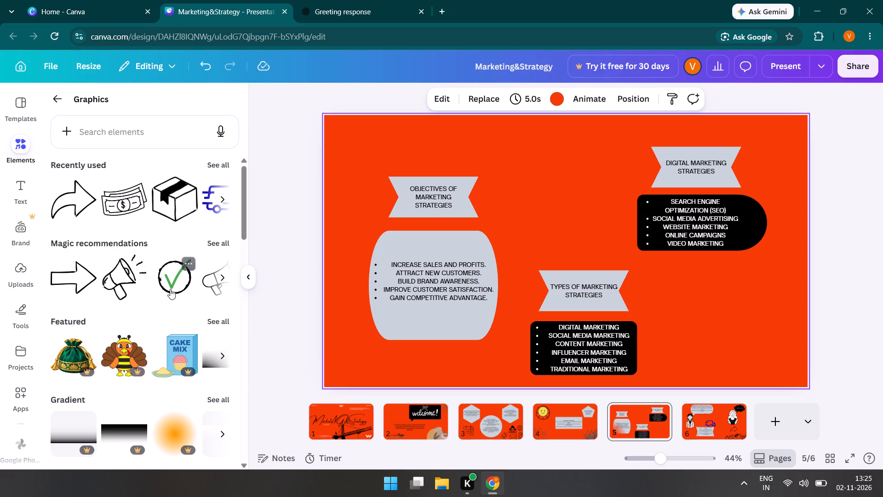
pyautogui.click(219, 281)
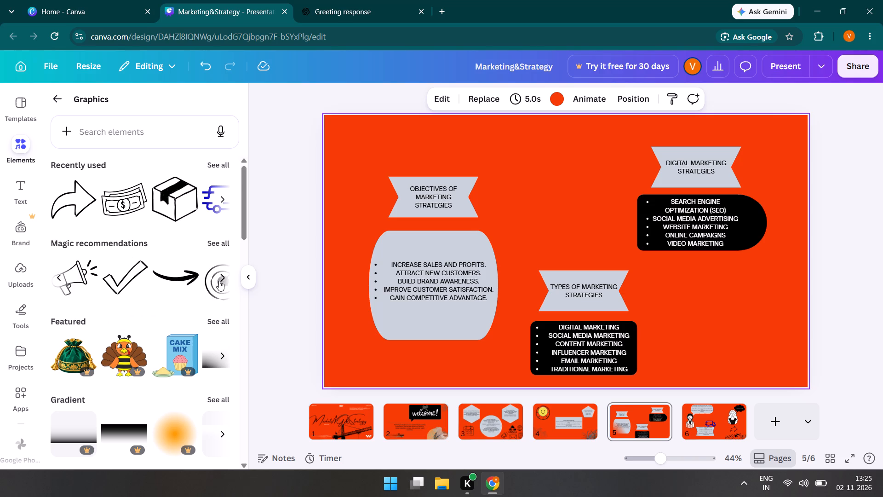
pyautogui.click(76, 273)
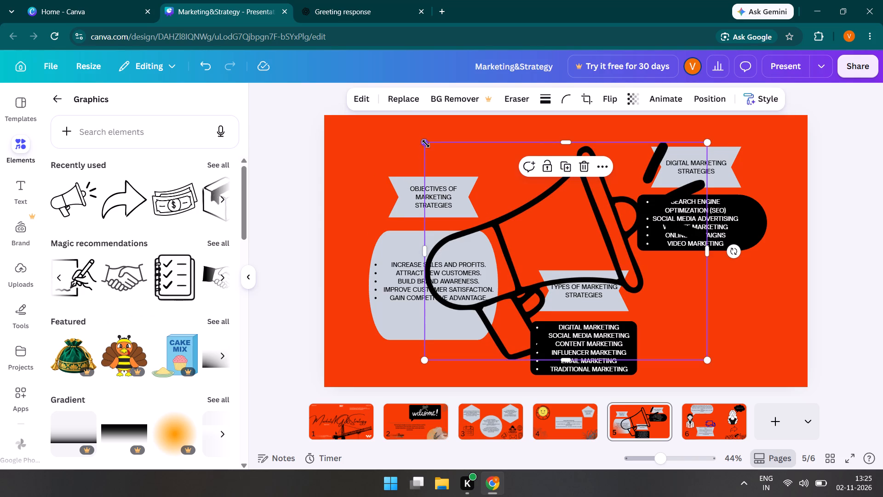
pyautogui.moveTo(426, 144); pyautogui.dragTo(598, 303)
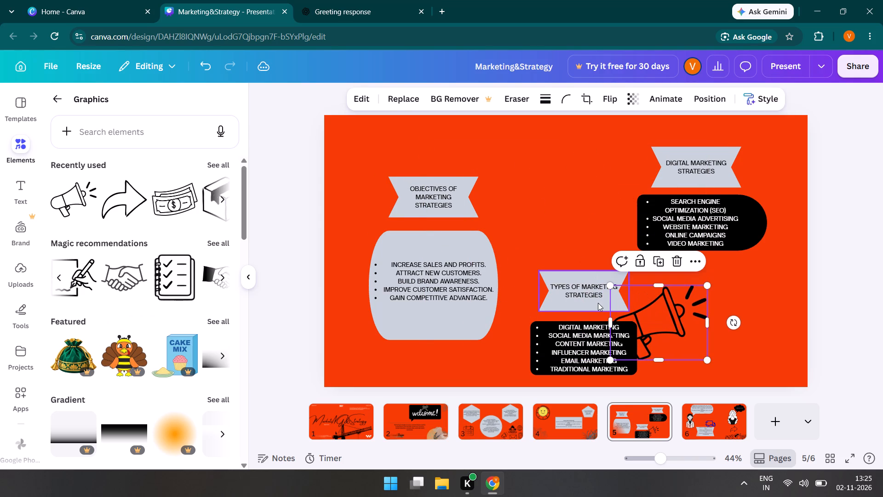
pyautogui.moveTo(645, 332); pyautogui.dragTo(541, 202)
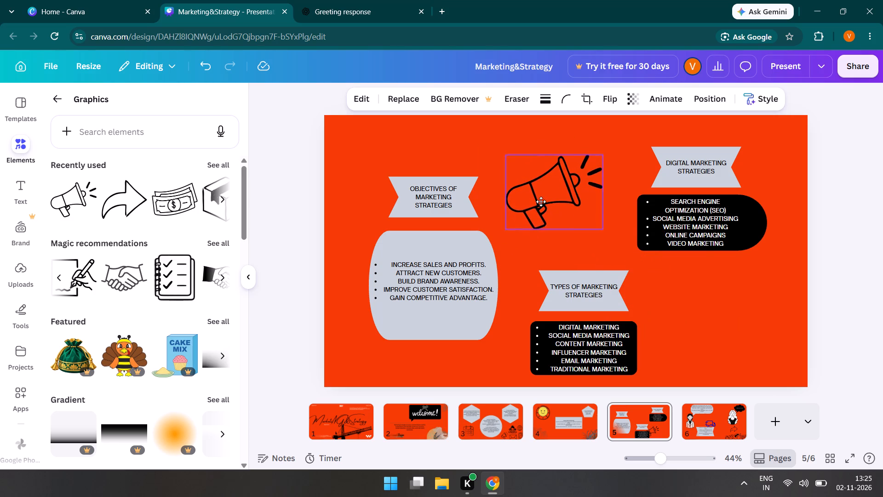
pyautogui.moveTo(541, 202); pyautogui.dragTo(547, 208)
pyautogui.moveTo(547, 208); pyautogui.dragTo(556, 216)
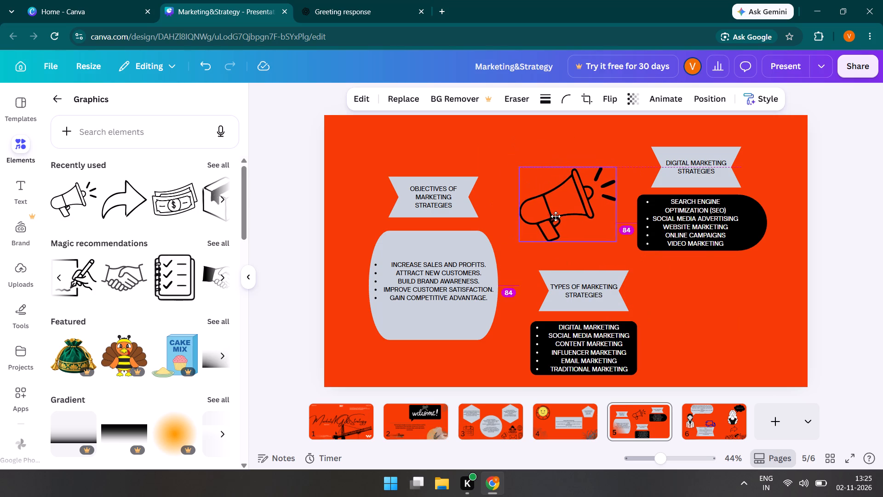
pyautogui.moveTo(556, 216); pyautogui.dragTo(549, 198)
pyautogui.click(447, 371)
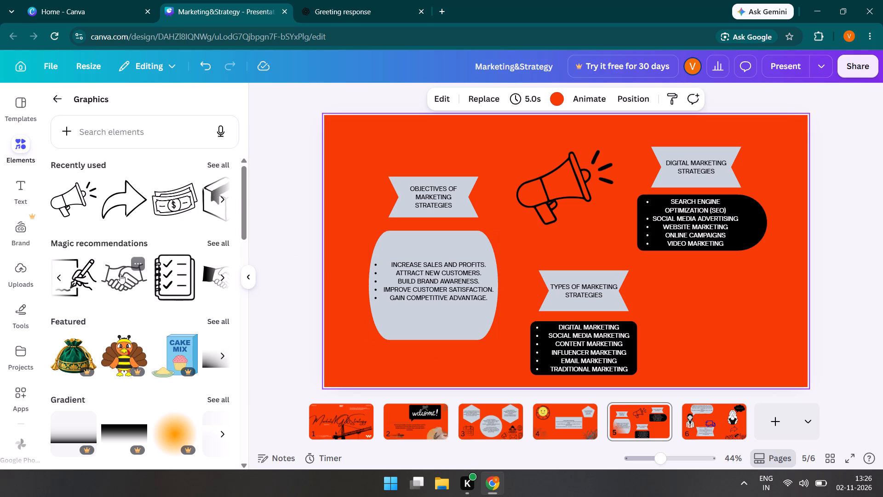
# Add the outlined handshake graphic, shrunk and placed below the black digital marketing shape.
pyautogui.click(65, 276)
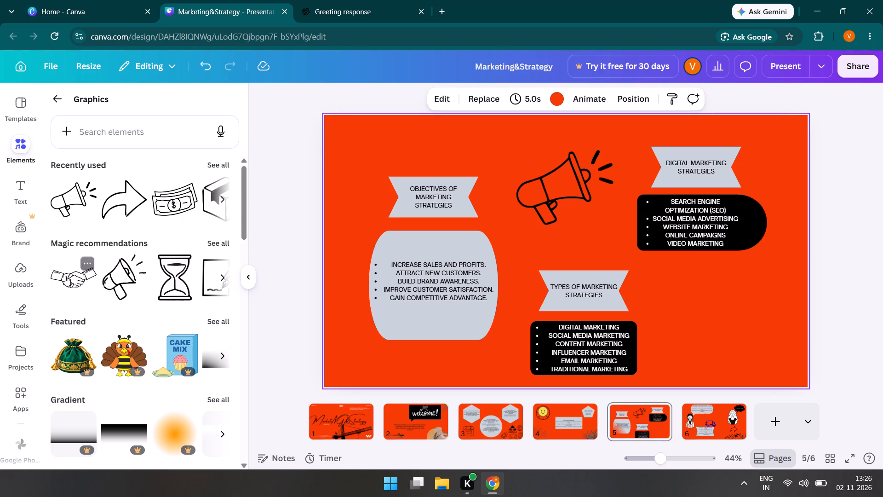
pyautogui.click(76, 279)
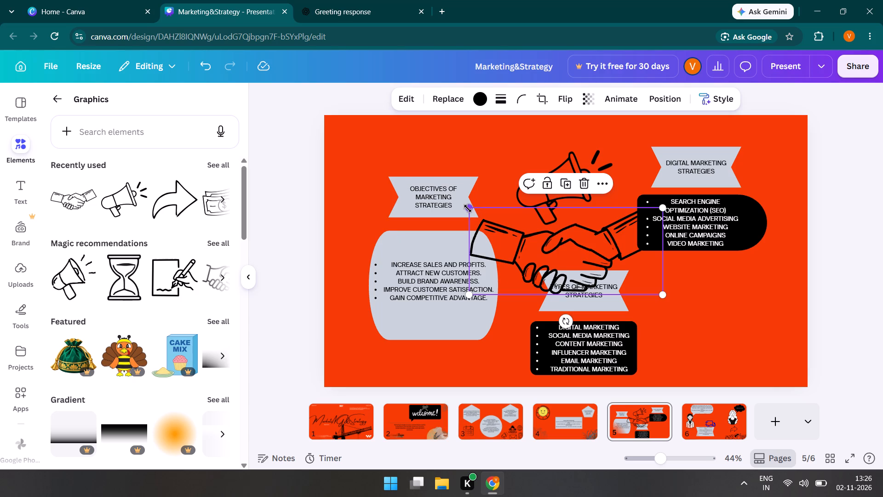
pyautogui.moveTo(468, 208); pyautogui.dragTo(561, 260)
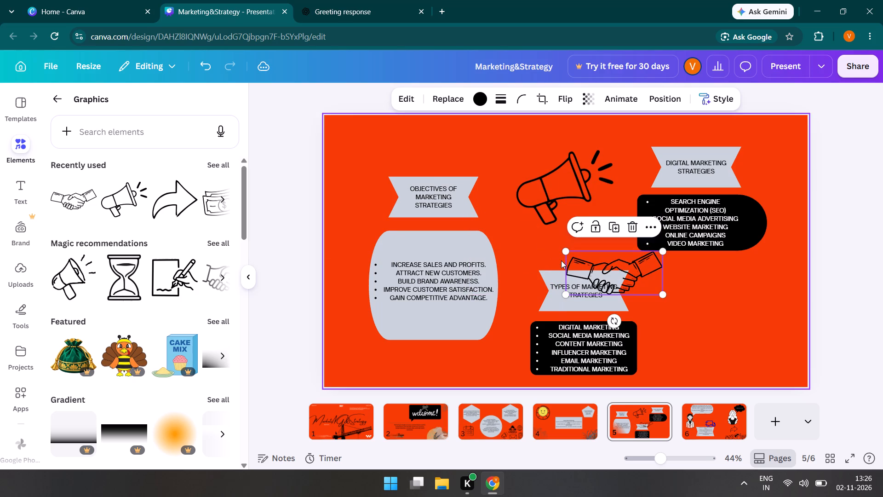
pyautogui.moveTo(622, 281); pyautogui.dragTo(741, 324)
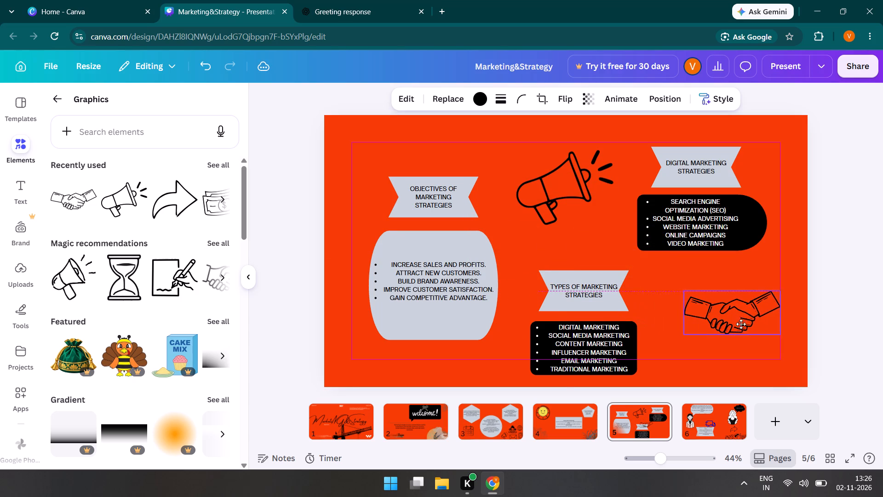
pyautogui.moveTo(741, 324); pyautogui.dragTo(720, 304)
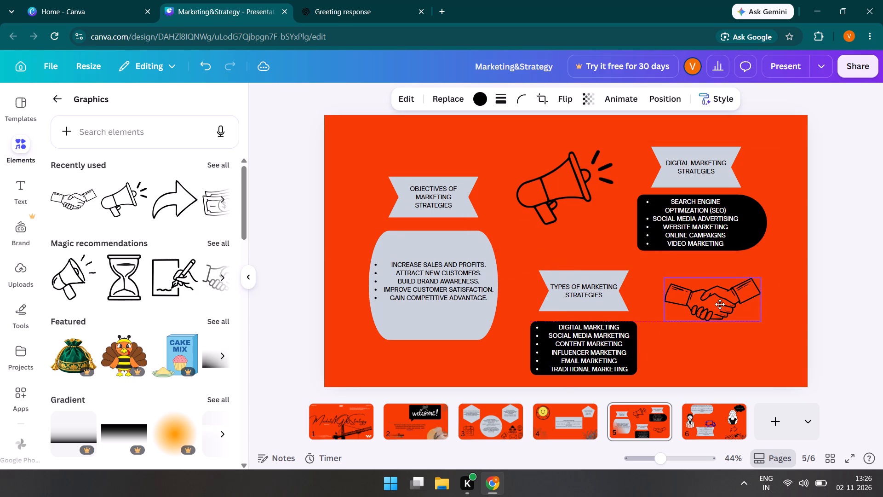
pyautogui.moveTo(720, 304); pyautogui.dragTo(725, 328)
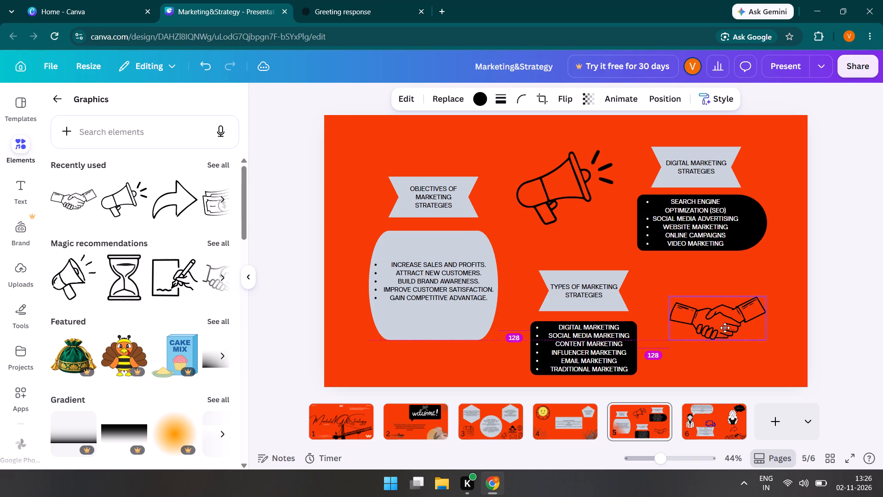
pyautogui.moveTo(725, 328); pyautogui.dragTo(725, 328)
# Move the black digital marketing list and its "Digital Marketing Strategies" banner slightly lower on the page.
pyautogui.moveTo(708, 225); pyautogui.dragTo(707, 234)
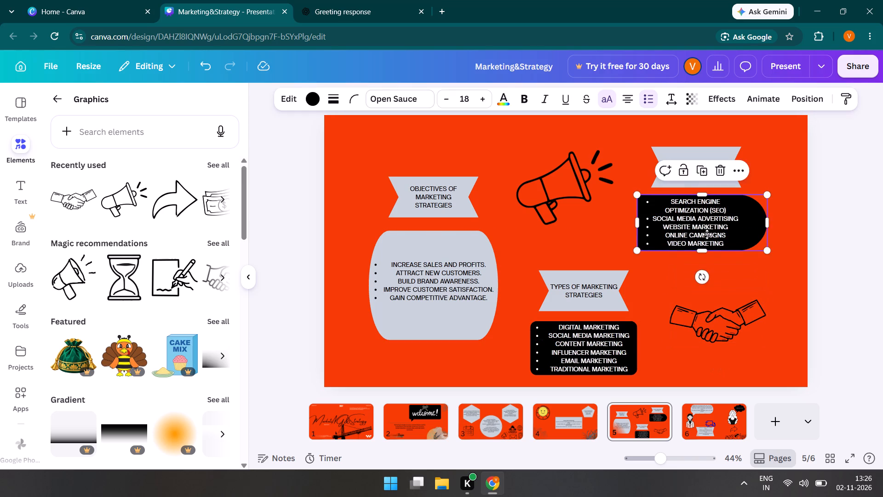
pyautogui.moveTo(707, 234); pyautogui.dragTo(715, 241)
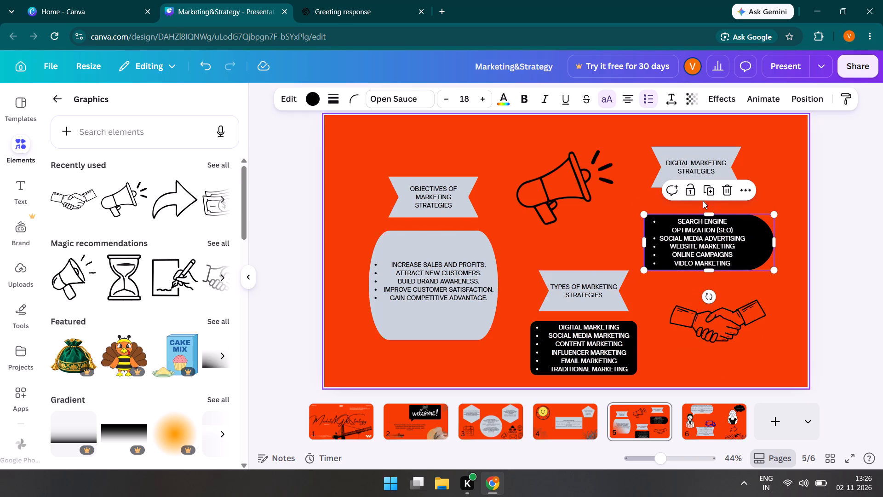
pyautogui.moveTo(691, 158); pyautogui.dragTo(699, 173)
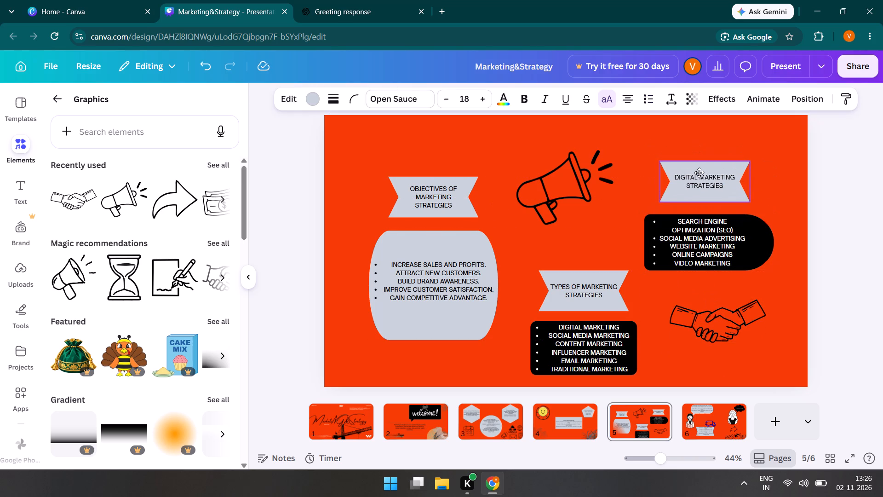
pyautogui.moveTo(699, 173); pyautogui.dragTo(696, 174)
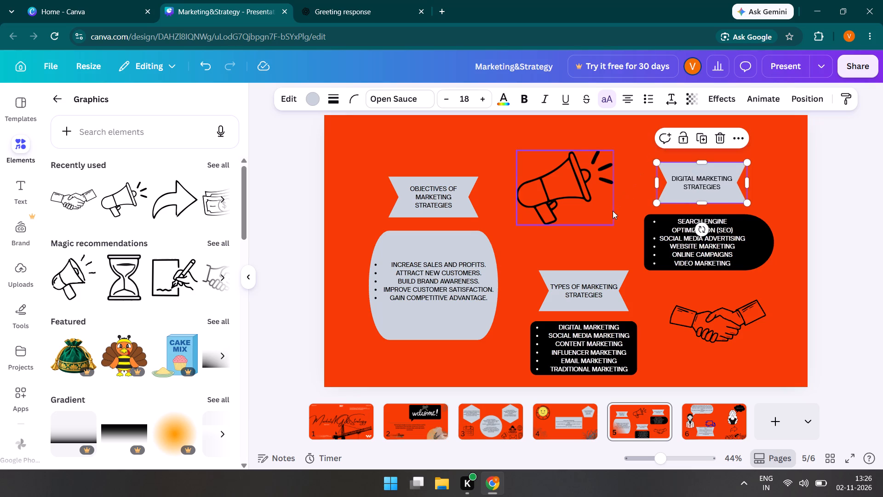
pyautogui.click(613, 211)
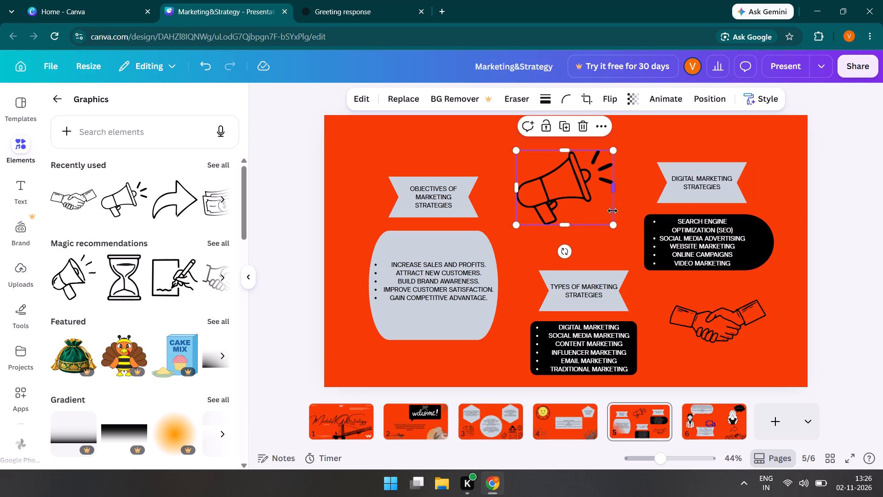
pyautogui.click(438, 144)
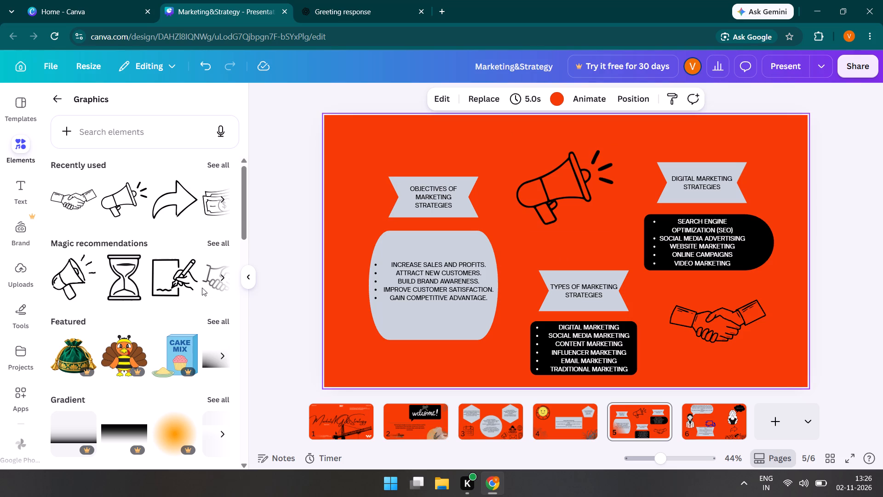
# Add the speech bubbles graphic, shrunk and fitted between the black digital marketing shape and the handshake, which is moved lower.
pyautogui.click(224, 277)
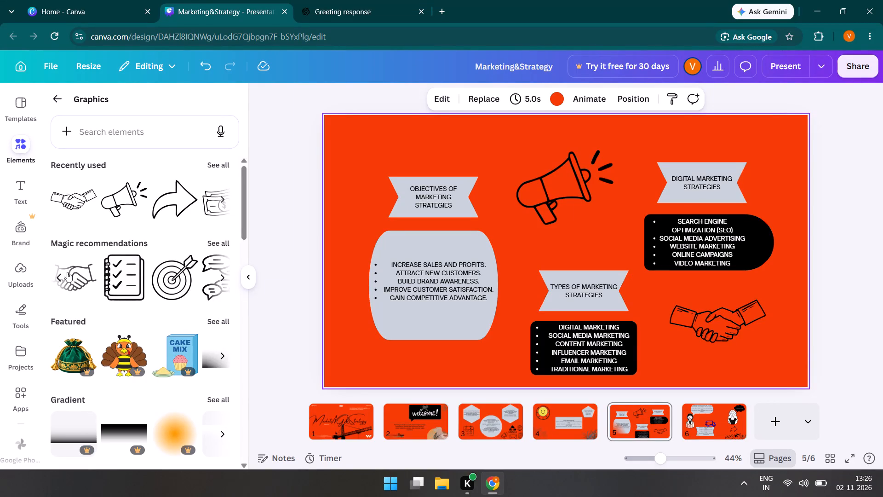
pyautogui.click(224, 270)
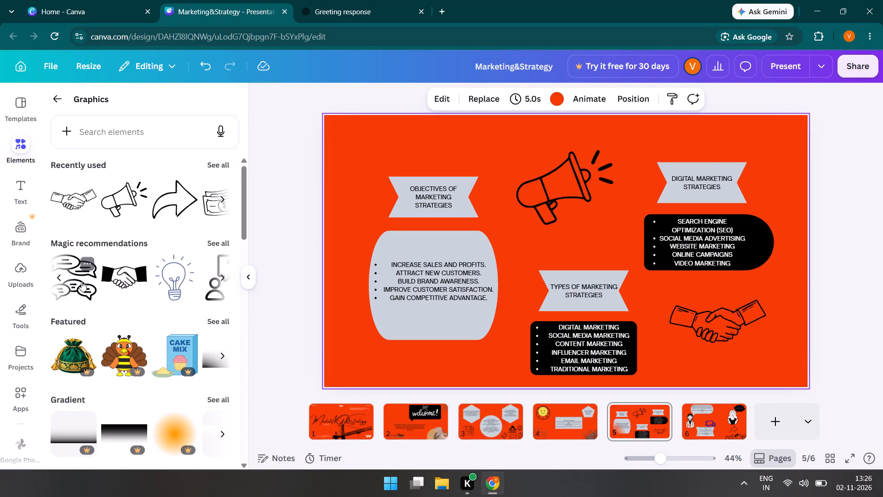
pyautogui.click(81, 281)
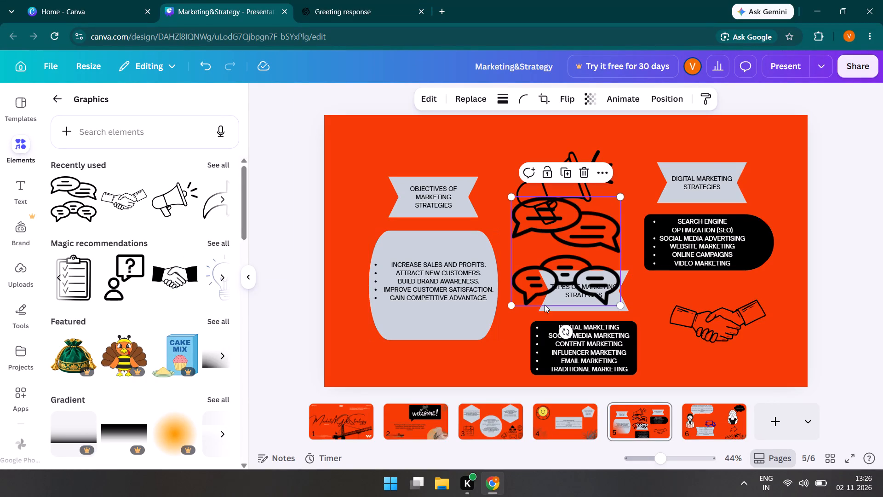
pyautogui.moveTo(510, 196); pyautogui.dragTo(539, 255)
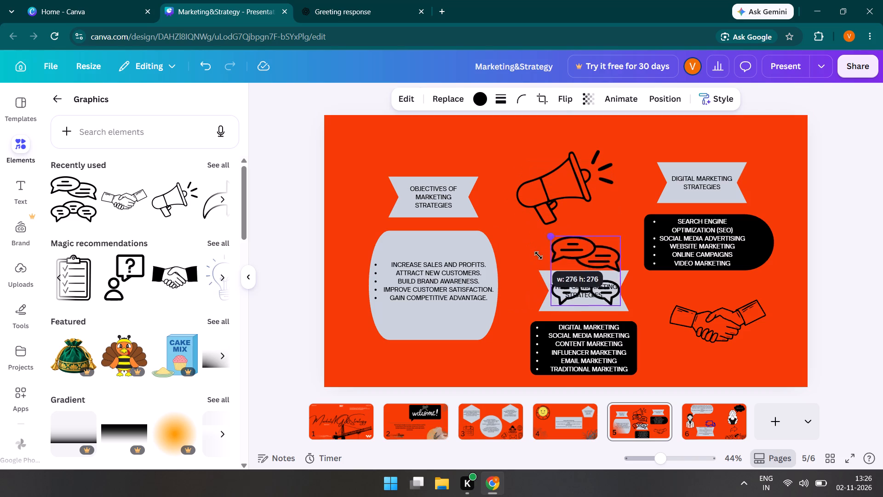
pyautogui.moveTo(539, 255); pyautogui.dragTo(548, 266)
pyautogui.moveTo(725, 332); pyautogui.dragTo(724, 359)
pyautogui.moveTo(594, 288); pyautogui.dragTo(715, 318)
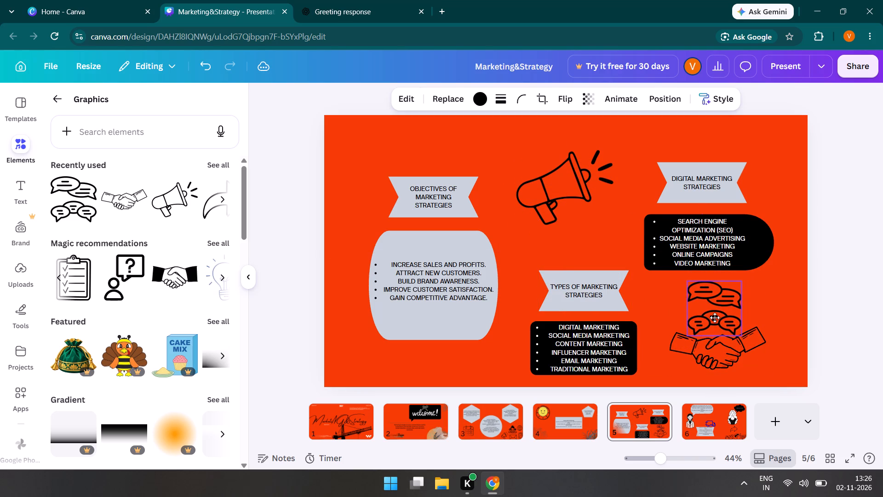
pyautogui.moveTo(715, 318); pyautogui.dragTo(717, 313)
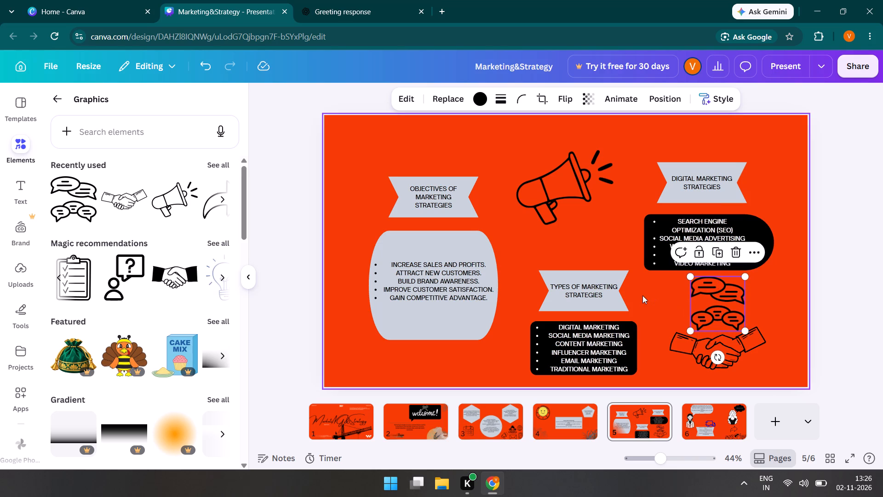
pyautogui.click(642, 295)
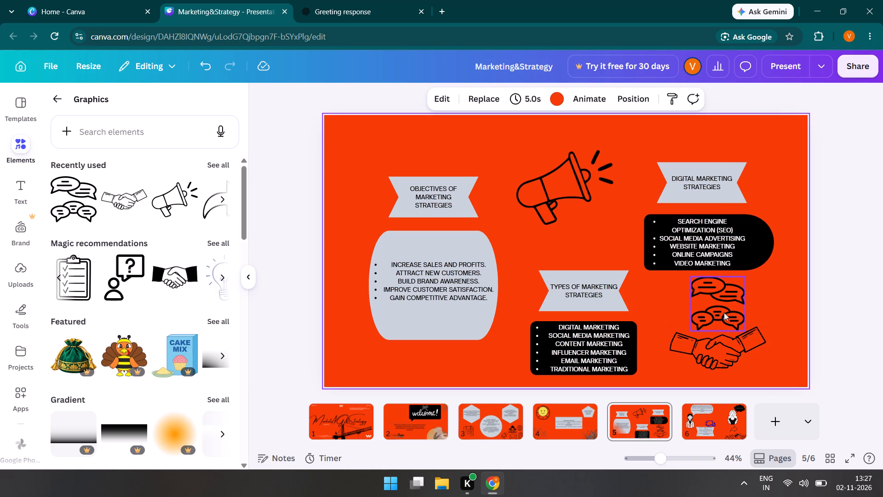
pyautogui.moveTo(724, 312); pyautogui.dragTo(719, 313)
pyautogui.click(669, 318)
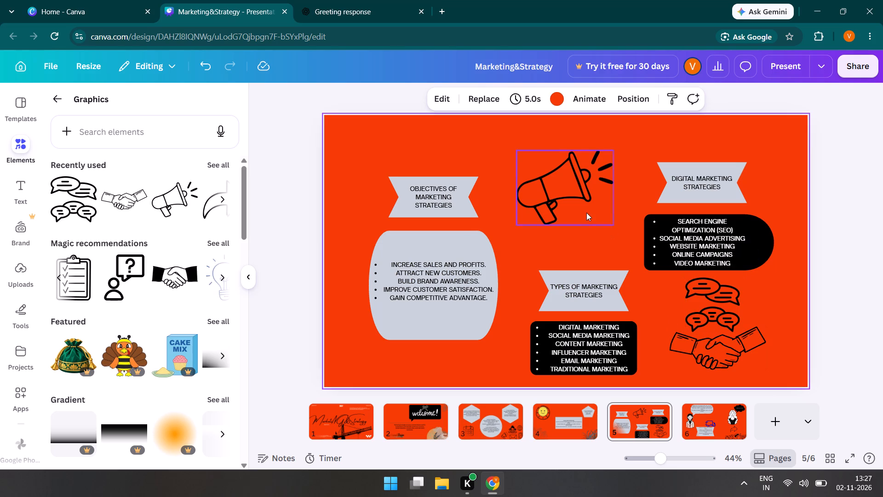
# Move the megaphone graphic slightly lower, closer to the "Types of Marketing Strategies" banner.
pyautogui.moveTo(563, 197); pyautogui.dragTo(568, 214)
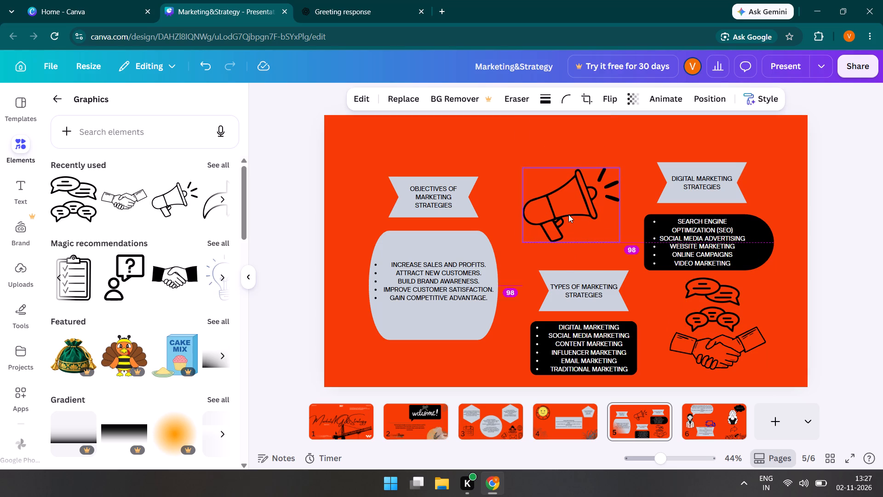
# Add a blank page 7 at the end of the presentation.
pyautogui.click(524, 291)
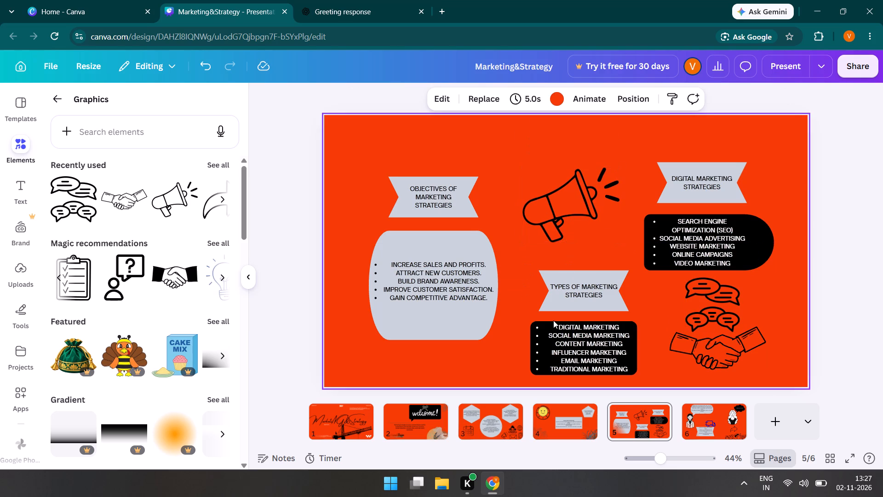
pyautogui.click(769, 425)
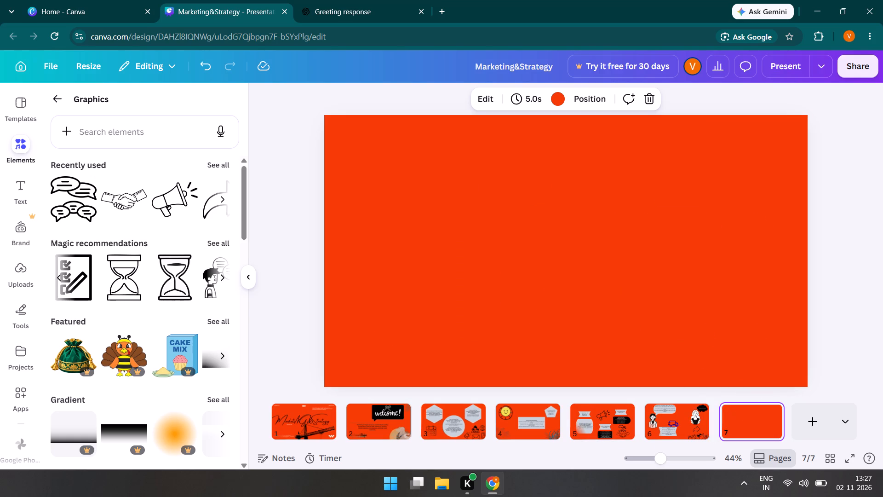
# Place a square, a pentagon and a second square in a spaced row across the middle of page 7.
pyautogui.click(54, 99)
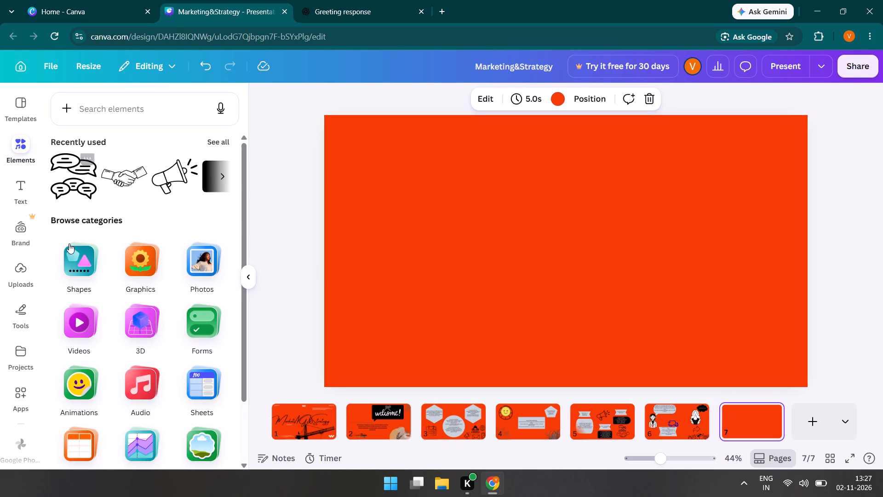
pyautogui.click(70, 270)
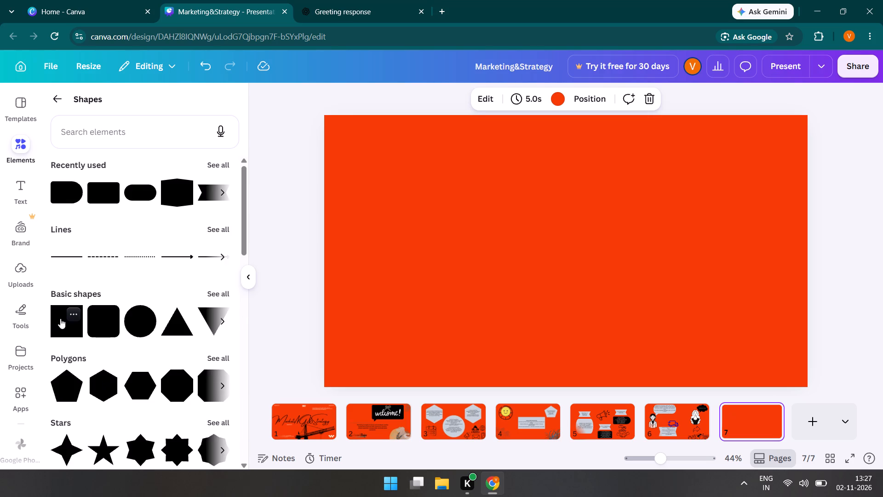
pyautogui.click(60, 318)
pyautogui.moveTo(551, 262); pyautogui.dragTo(425, 293)
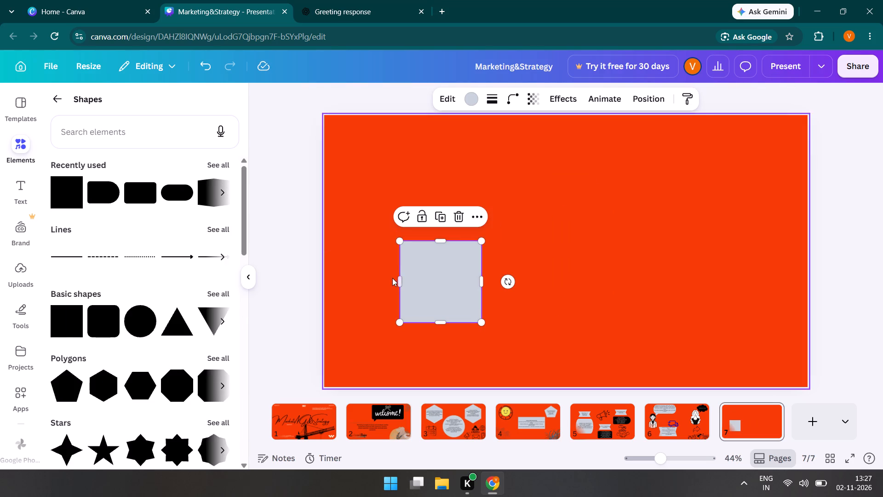
pyautogui.moveTo(429, 283); pyautogui.dragTo(411, 268)
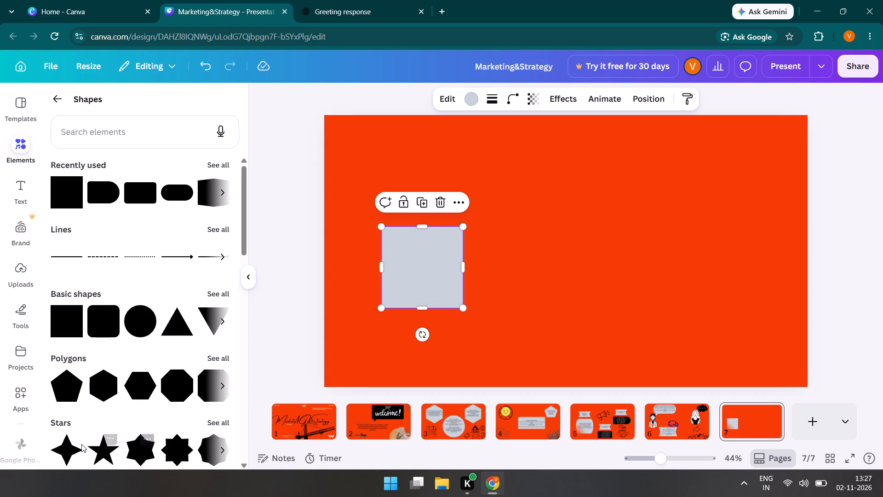
pyautogui.click(63, 390)
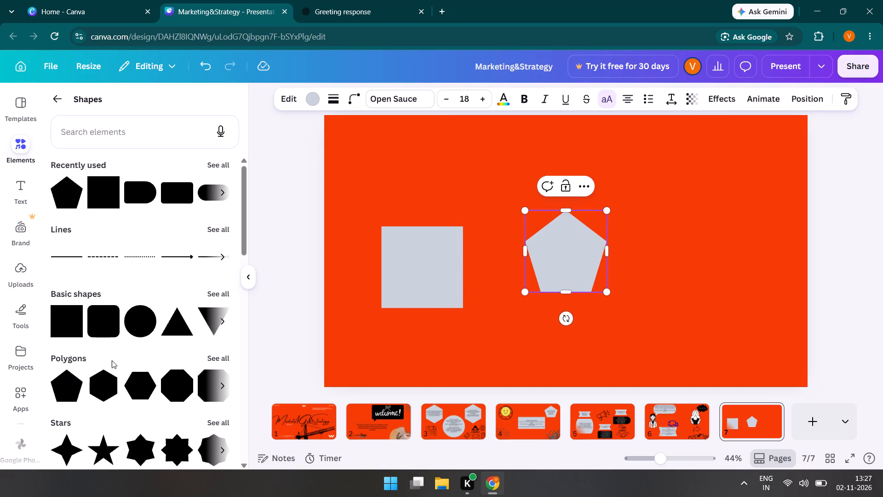
pyautogui.click(72, 330)
pyautogui.moveTo(591, 269); pyautogui.dragTo(732, 277)
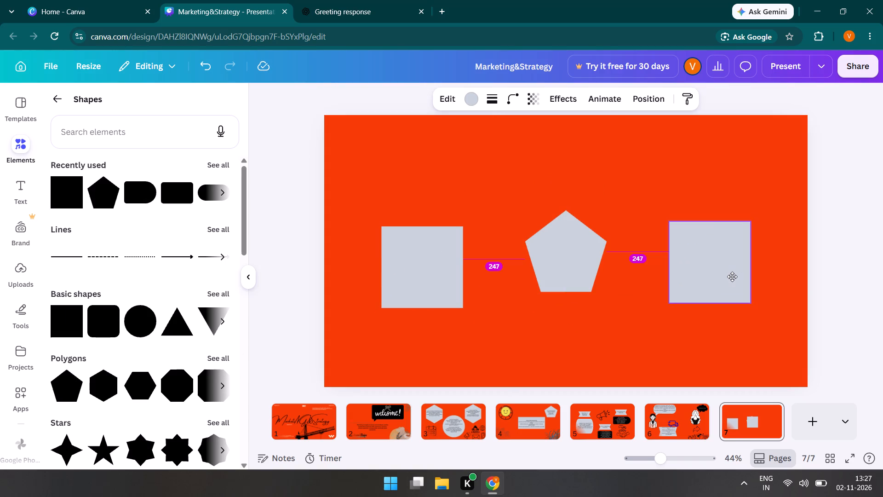
pyautogui.moveTo(732, 277); pyautogui.dragTo(734, 277)
pyautogui.moveTo(578, 270); pyautogui.dragTo(582, 278)
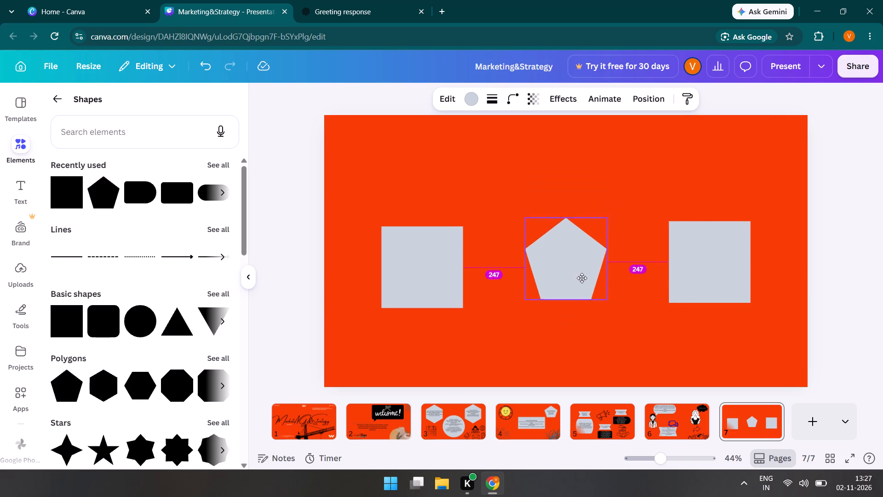
pyautogui.moveTo(582, 278); pyautogui.dragTo(585, 281)
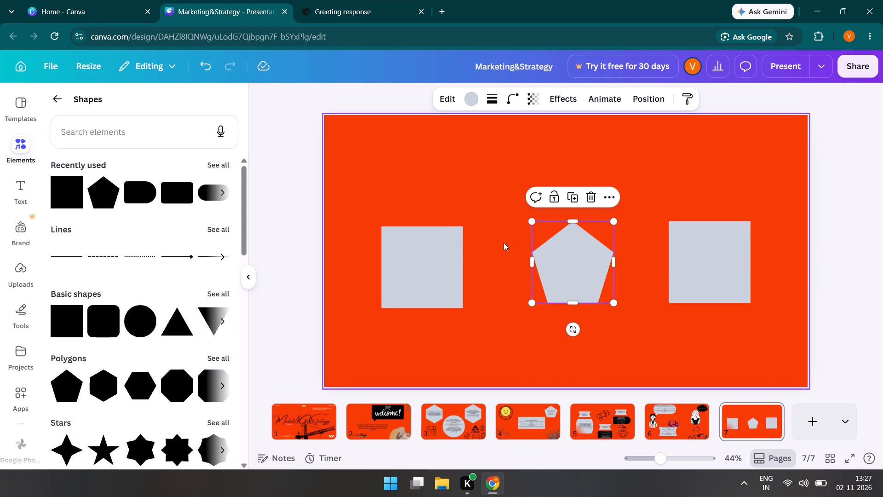
pyautogui.click(484, 252)
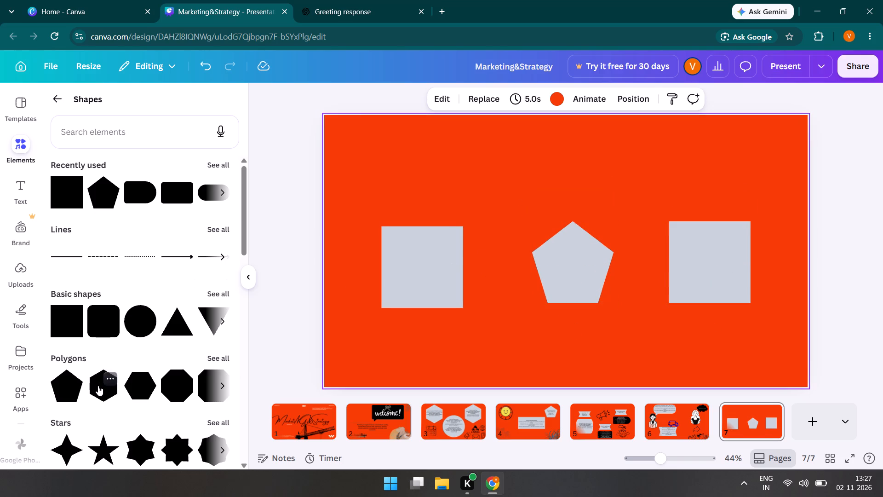
# Add three notched ribbon banners to page 7, one above each of the three shapes.
pyautogui.scroll(-2, 98, 386)
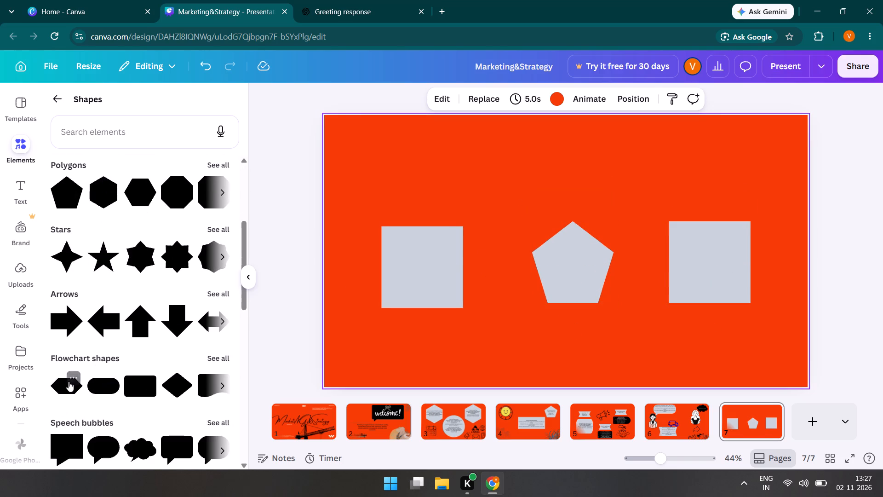
pyautogui.scroll(-4, 67, 387)
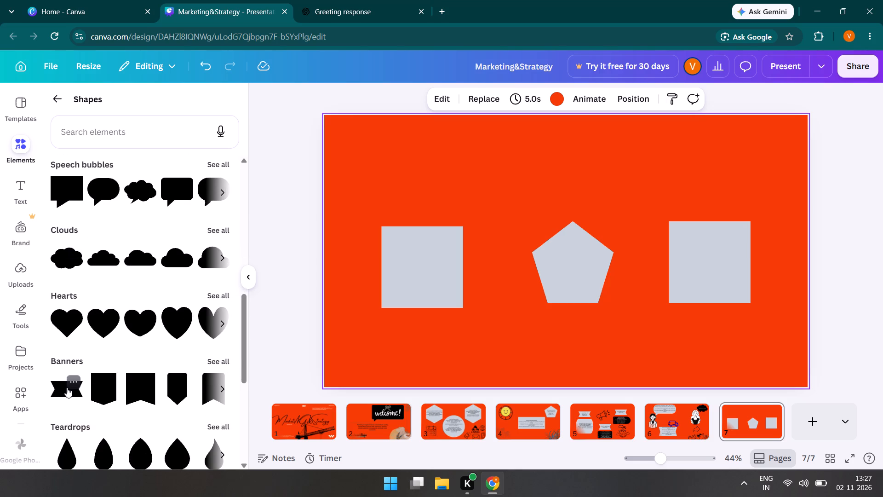
pyautogui.click(67, 387)
pyautogui.click(67, 387)
pyautogui.moveTo(62, 391); pyautogui.dragTo(378, 170)
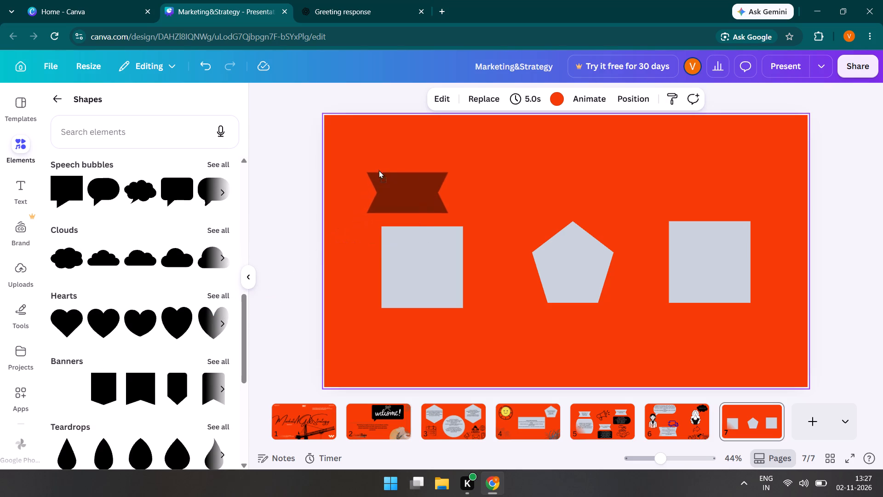
pyautogui.moveTo(378, 170); pyautogui.dragTo(378, 166)
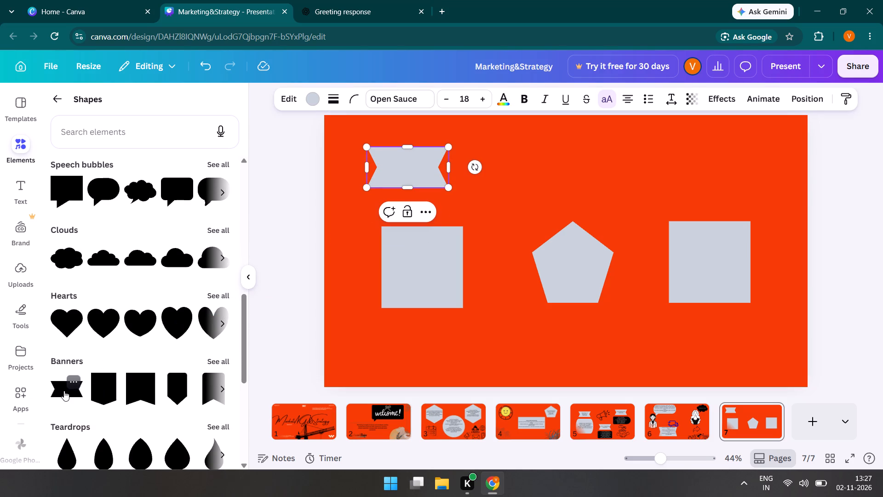
pyautogui.moveTo(64, 391); pyautogui.dragTo(534, 154)
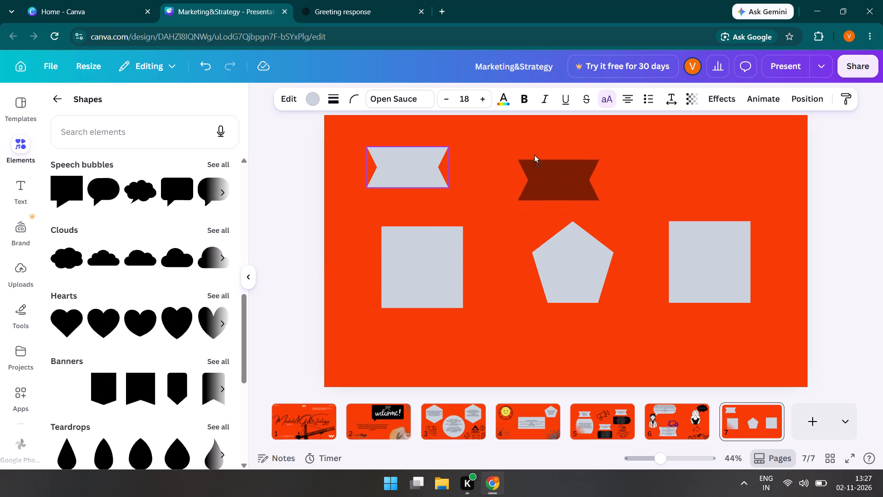
pyautogui.moveTo(534, 154); pyautogui.dragTo(556, 144)
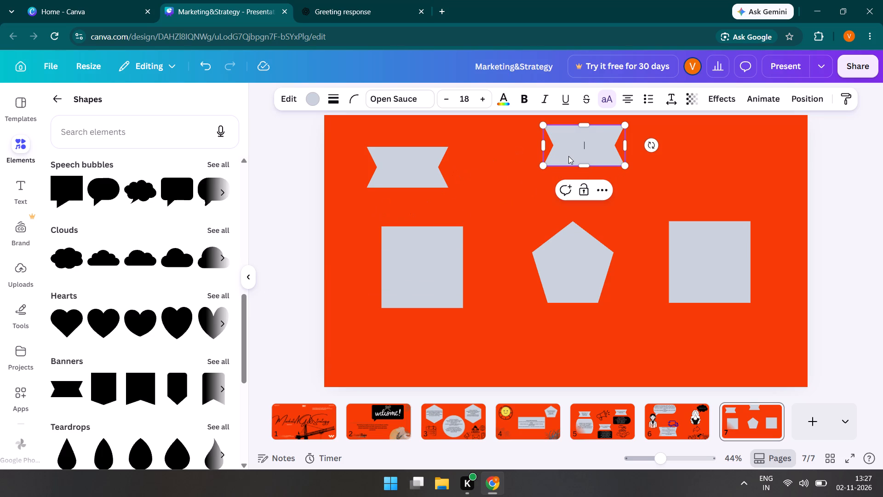
pyautogui.click(568, 156)
pyautogui.moveTo(568, 156); pyautogui.dragTo(551, 183)
pyautogui.click(566, 130)
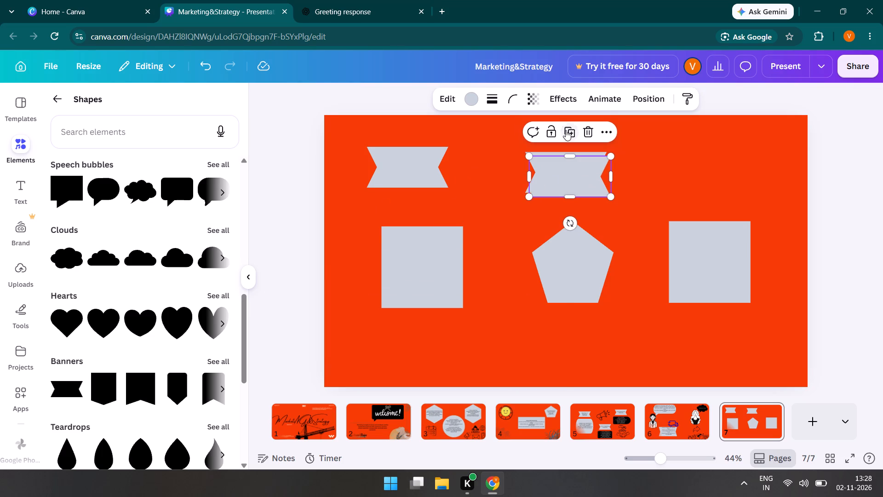
pyautogui.moveTo(570, 185); pyautogui.dragTo(718, 178)
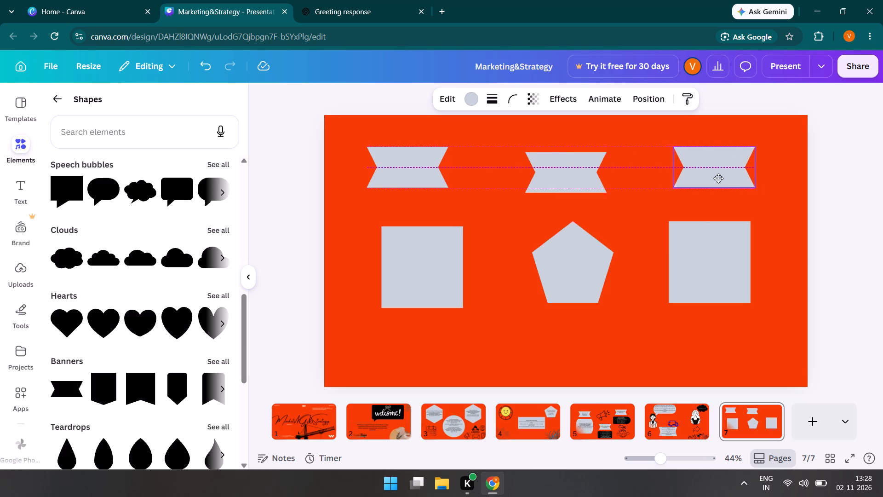
pyautogui.moveTo(718, 178); pyautogui.dragTo(710, 178)
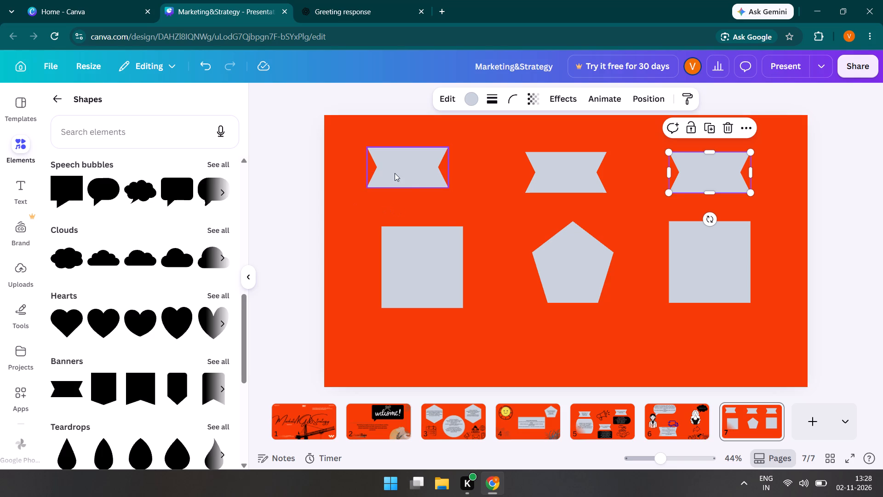
# Move the left square lower, widen it into a rectangle on both sides, and center its lowered banner above it.
pyautogui.moveTo(395, 173); pyautogui.dragTo(410, 191)
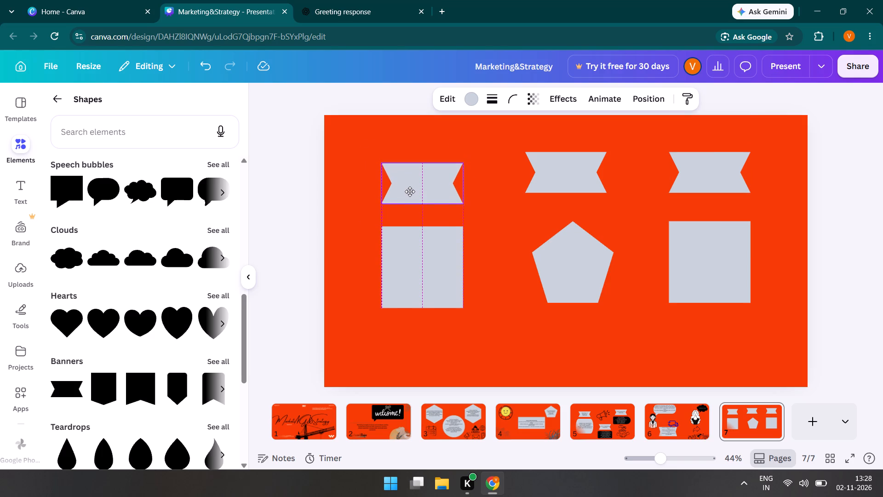
pyautogui.moveTo(410, 191); pyautogui.dragTo(410, 192)
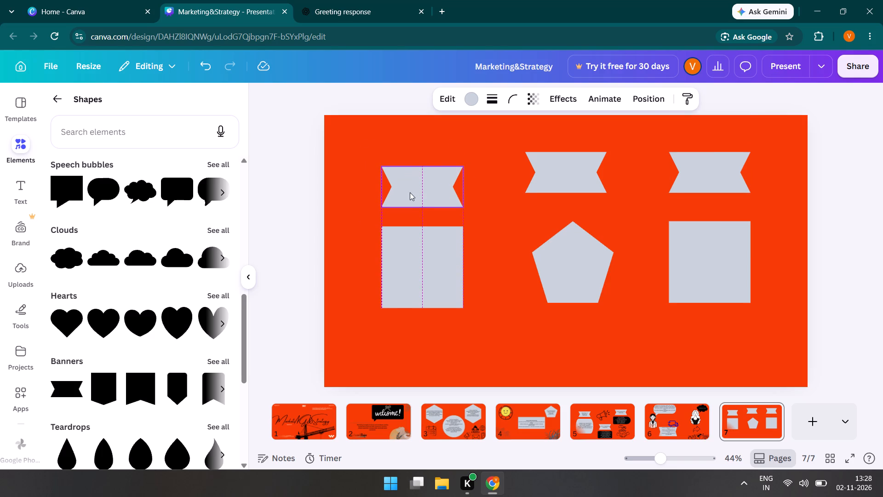
pyautogui.moveTo(393, 290); pyautogui.dragTo(392, 308)
pyautogui.moveTo(382, 288); pyautogui.dragTo(353, 282)
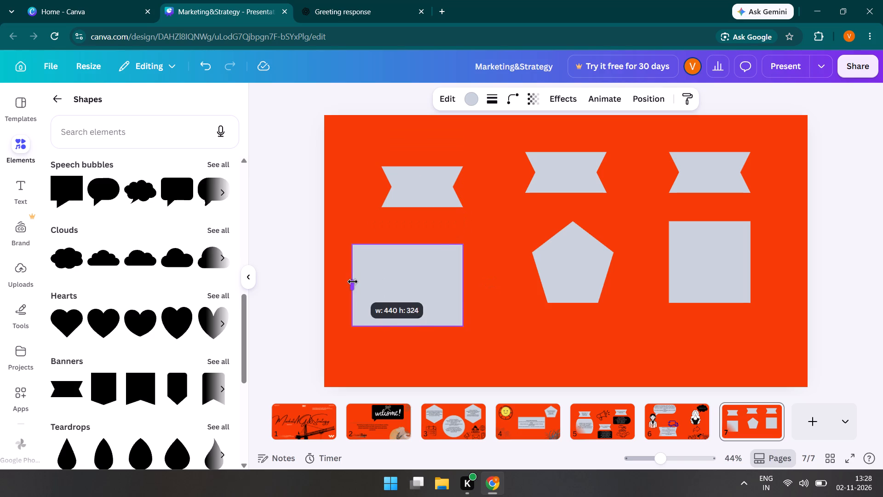
pyautogui.moveTo(353, 282); pyautogui.dragTo(359, 285)
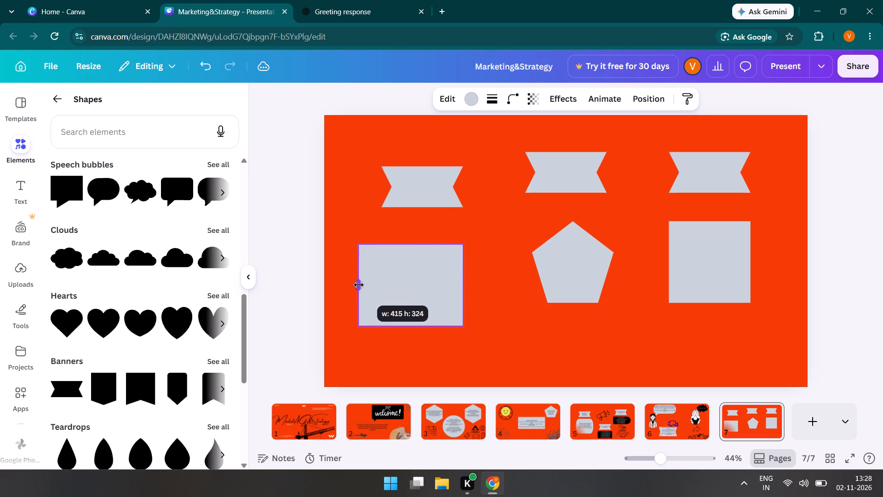
pyautogui.moveTo(418, 196); pyautogui.dragTo(406, 211)
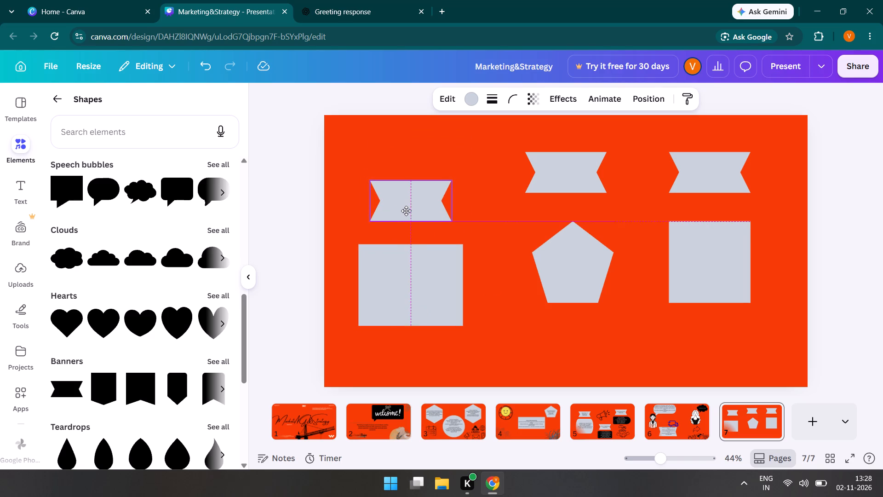
pyautogui.moveTo(406, 211); pyautogui.dragTo(406, 212)
pyautogui.click(459, 295)
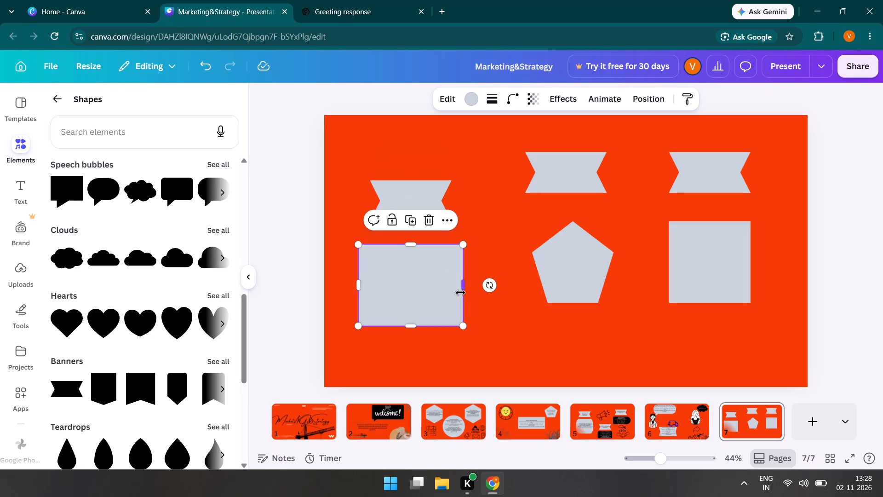
pyautogui.moveTo(462, 288); pyautogui.dragTo(466, 291)
pyautogui.click(508, 303)
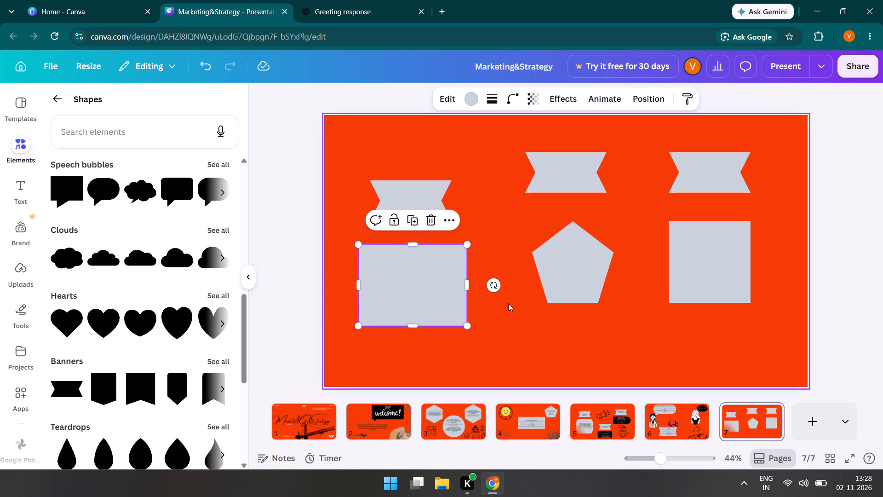
# Lower the pentagon level with the left rectangle, widen it to about 361, and lower its banner level with the left banner.
pyautogui.moveTo(585, 283); pyautogui.dragTo(586, 304)
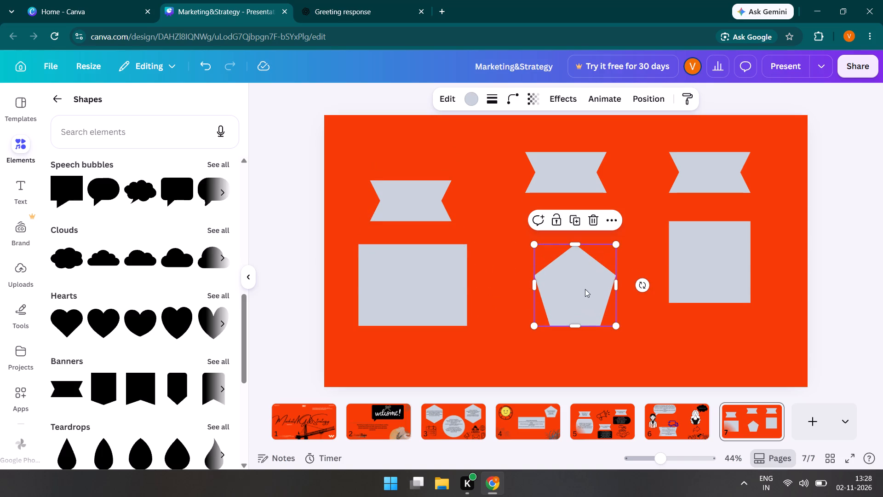
pyautogui.moveTo(533, 284); pyautogui.dragTo(527, 285)
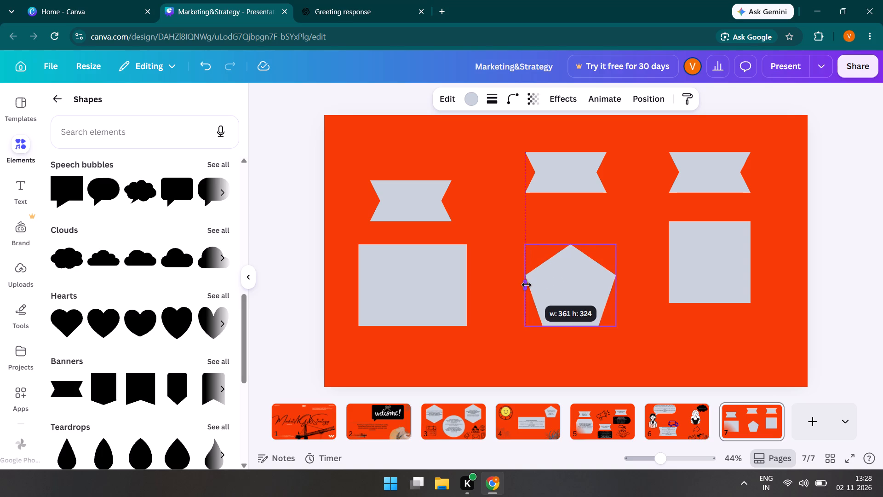
pyautogui.moveTo(527, 285); pyautogui.dragTo(527, 285)
pyautogui.moveTo(543, 187); pyautogui.dragTo(543, 202)
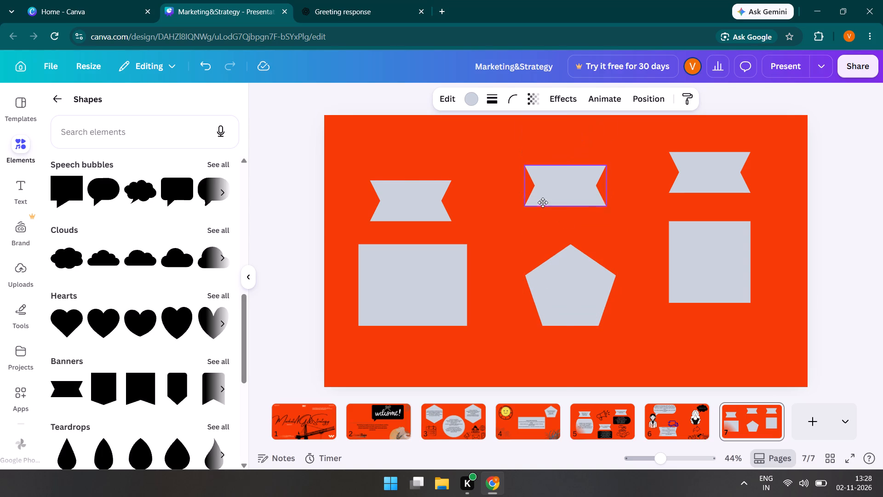
pyautogui.moveTo(543, 202); pyautogui.dragTo(542, 213)
# Lower the right square level with the pentagon, widen it on both sides into a rectangle, and lower its banner level with the others.
pyautogui.moveTo(720, 257); pyautogui.dragTo(720, 269)
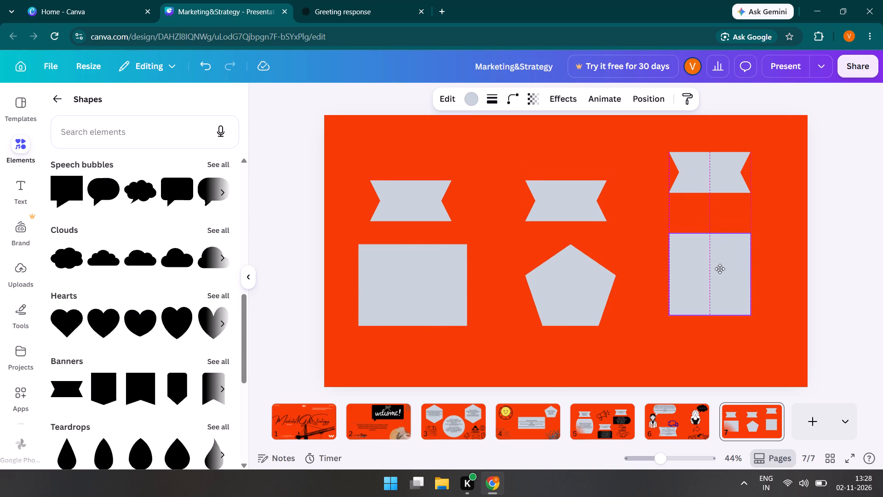
pyautogui.moveTo(720, 269); pyautogui.dragTo(722, 277)
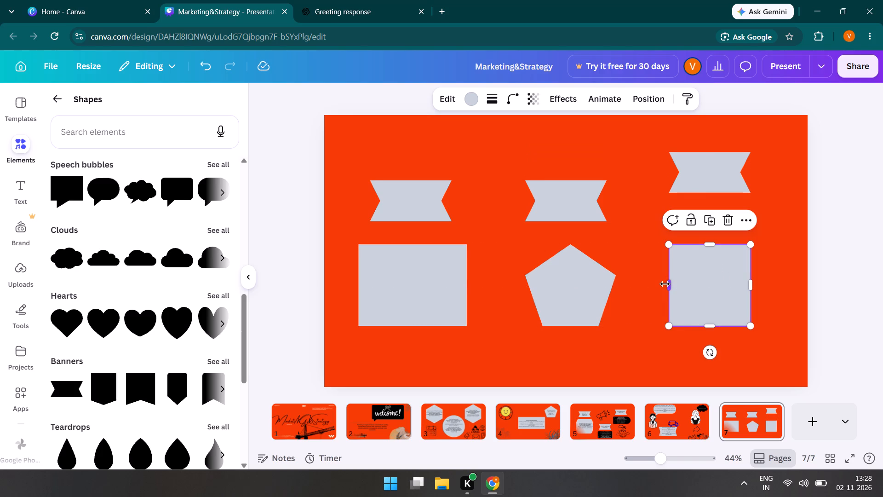
pyautogui.moveTo(665, 284); pyautogui.dragTo(654, 287)
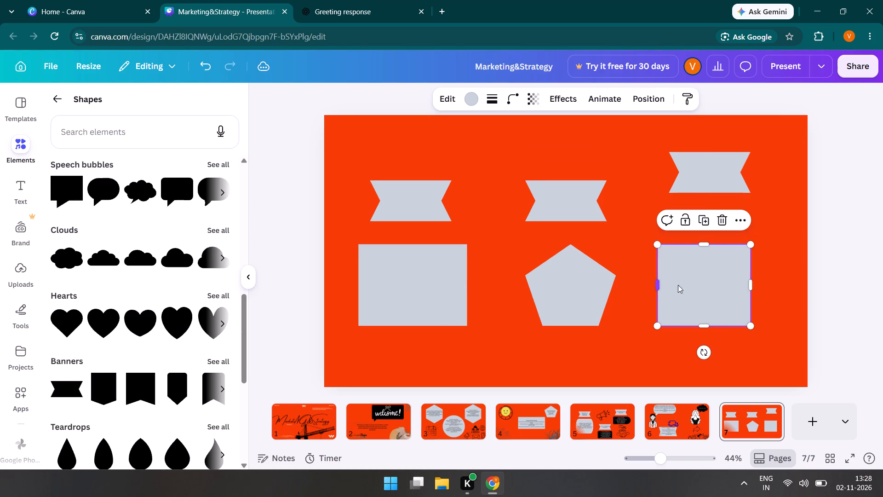
pyautogui.moveTo(752, 285); pyautogui.dragTo(771, 283)
pyautogui.moveTo(714, 183); pyautogui.dragTo(713, 201)
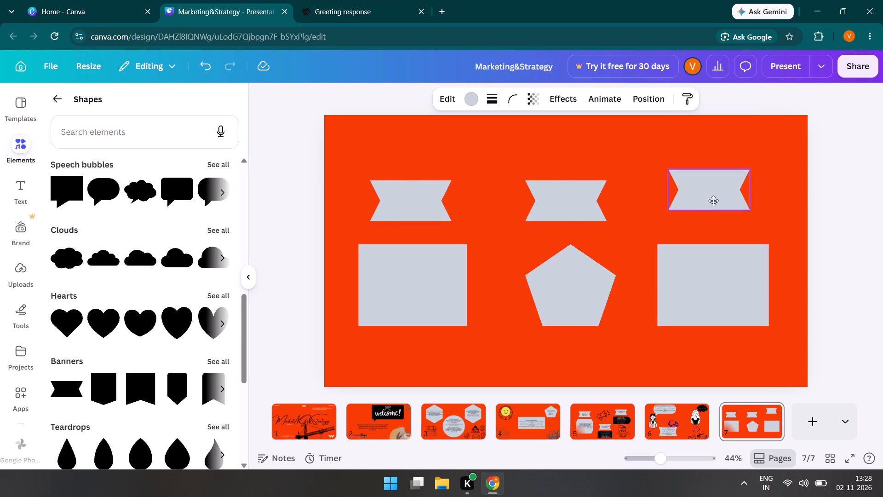
pyautogui.moveTo(713, 201); pyautogui.dragTo(712, 209)
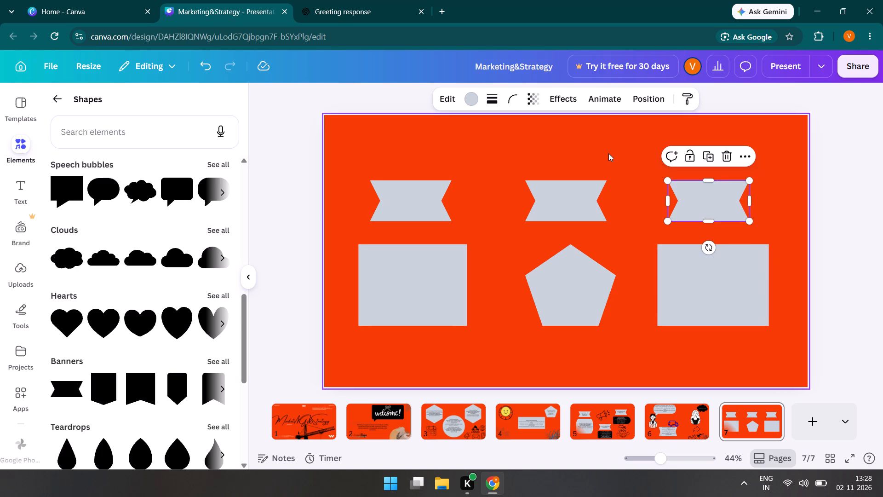
pyautogui.click(608, 153)
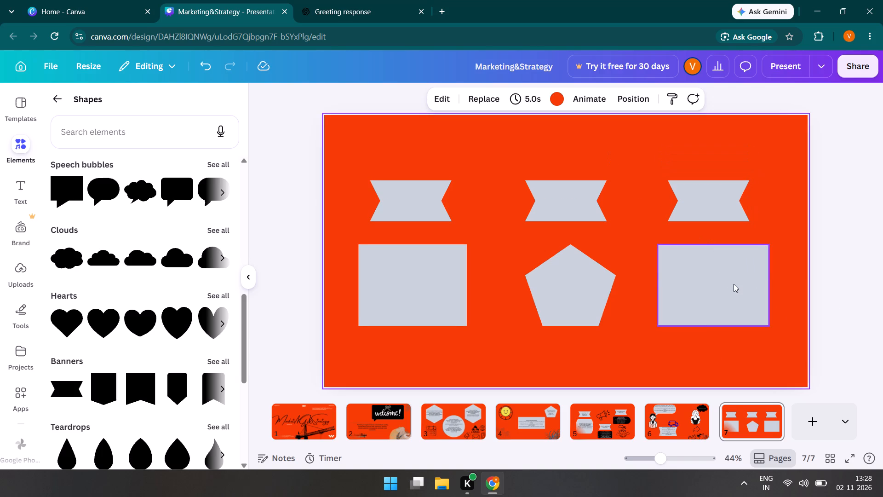
pyautogui.click(734, 284)
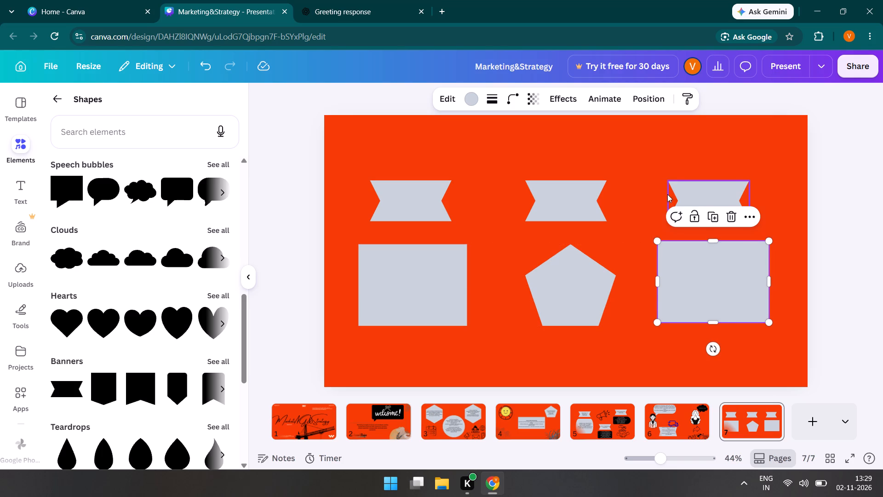
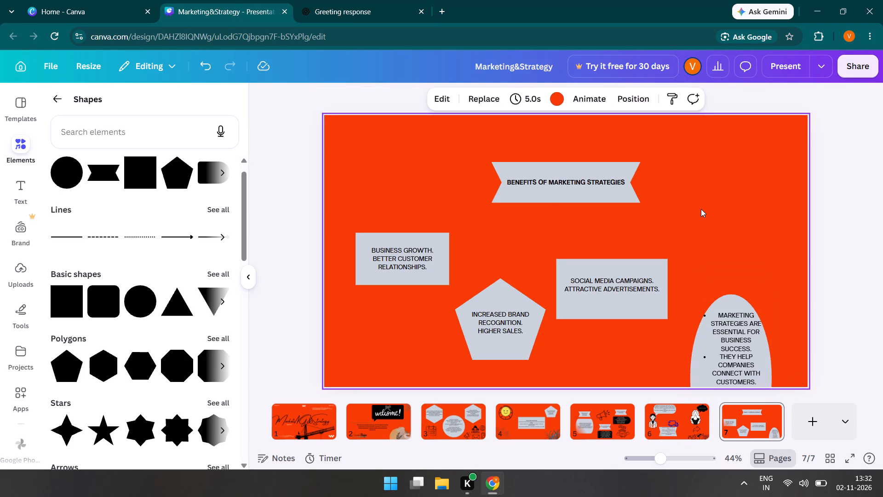
pyautogui.moveTo(744, 310); pyautogui.dragTo(745, 219)
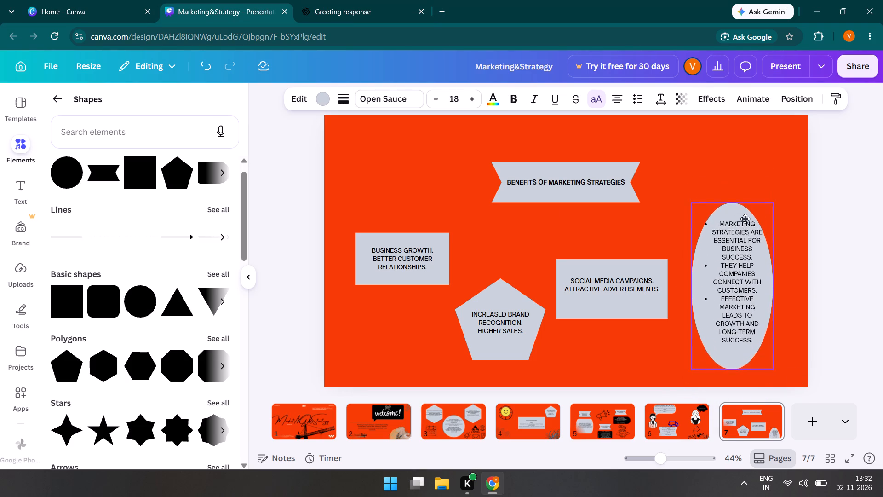
pyautogui.moveTo(745, 219); pyautogui.dragTo(745, 219)
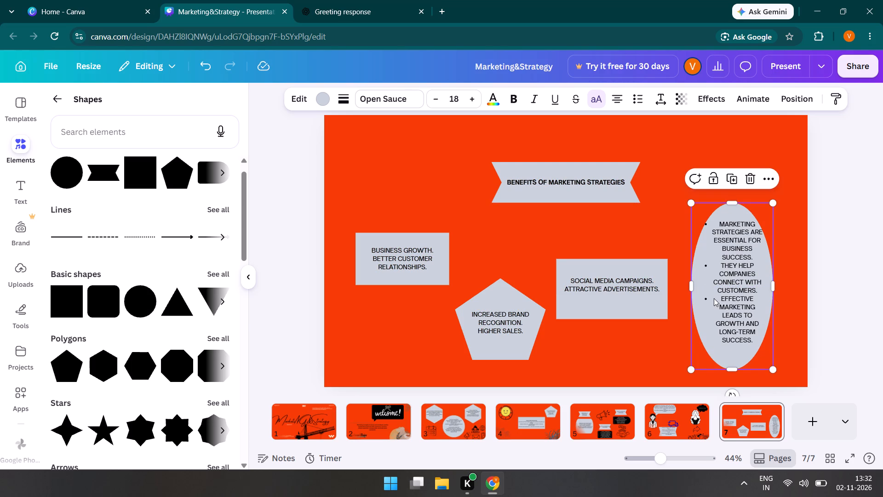
# Remove the bullets from all three conclusion points in the ellipse.
pyautogui.click(714, 298)
pyautogui.doubleClick(723, 300)
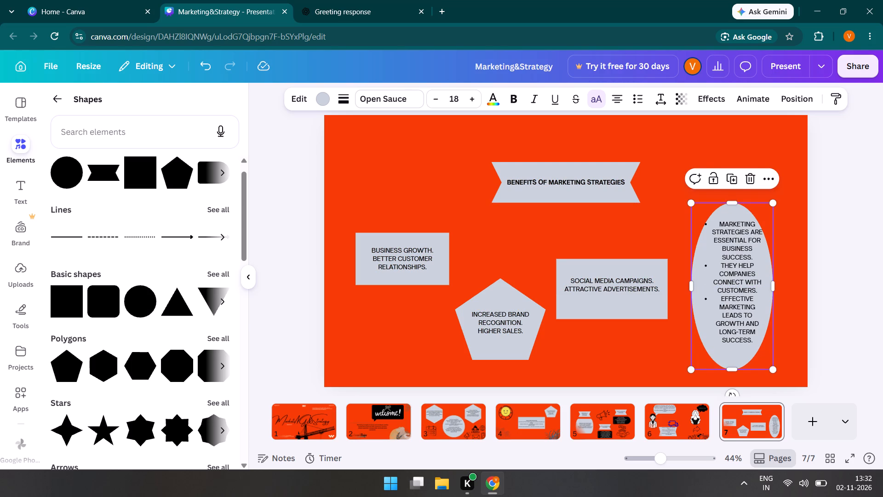
pyautogui.click(723, 300)
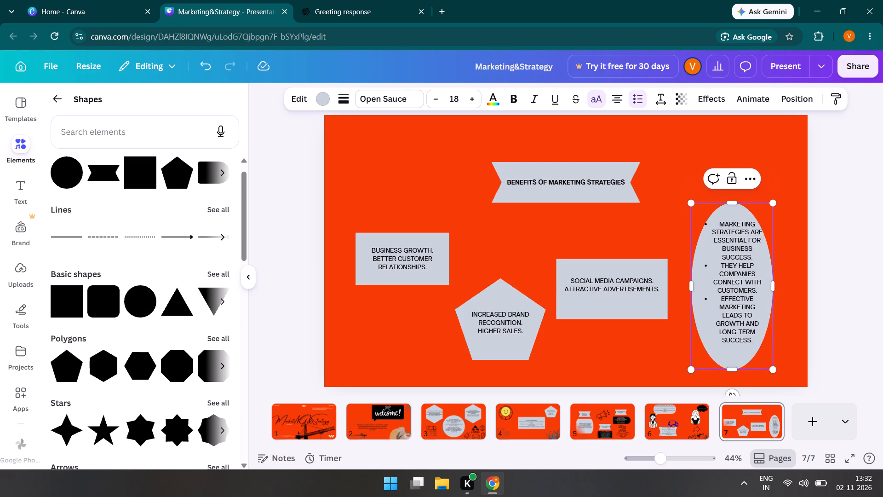
pyautogui.press('Left')
pyautogui.press('BackSpace')
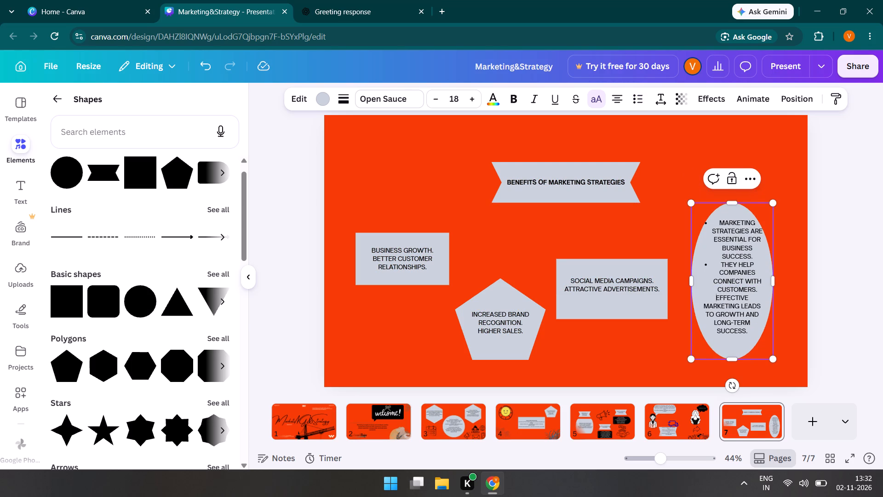
pyautogui.click(722, 268)
pyautogui.press('BackSpace')
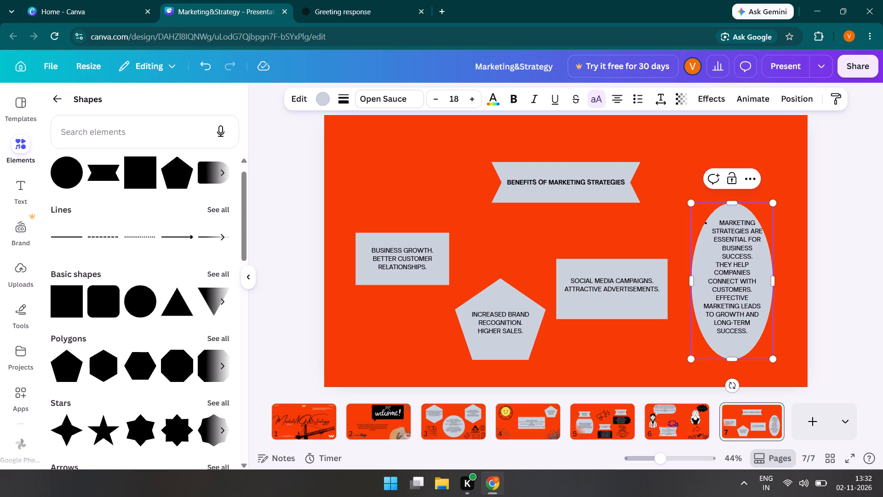
pyautogui.click(721, 220)
pyautogui.press('BackSpace')
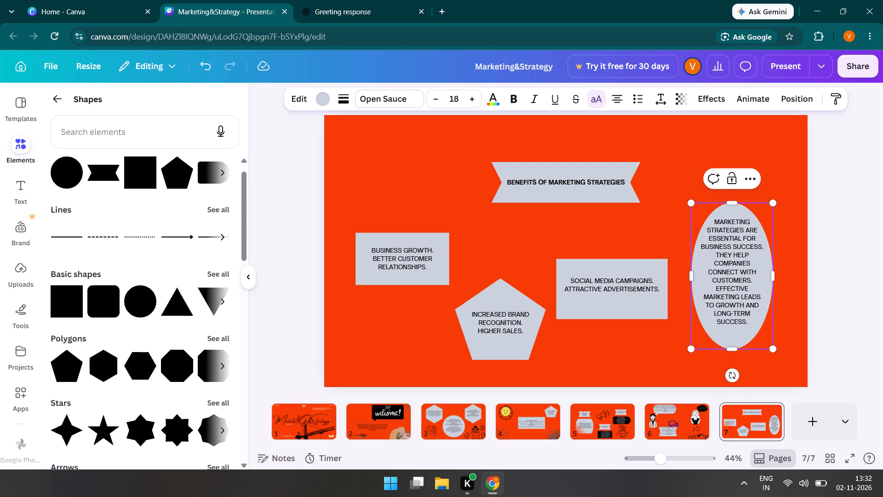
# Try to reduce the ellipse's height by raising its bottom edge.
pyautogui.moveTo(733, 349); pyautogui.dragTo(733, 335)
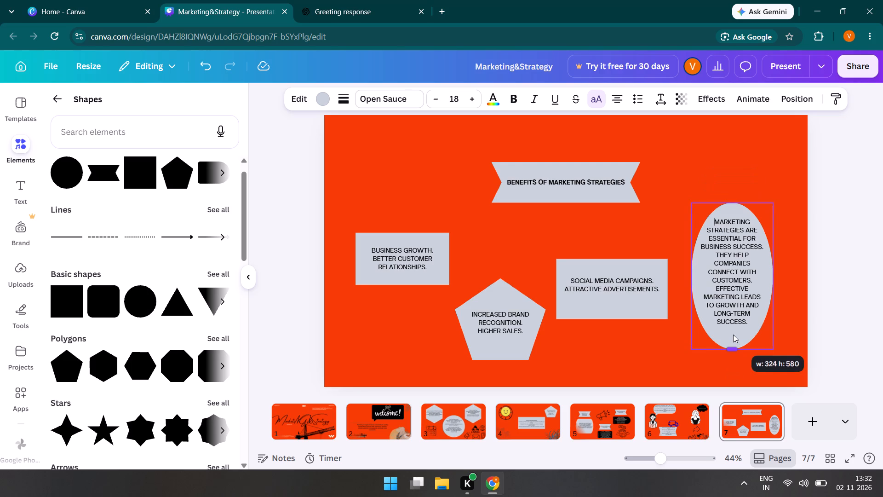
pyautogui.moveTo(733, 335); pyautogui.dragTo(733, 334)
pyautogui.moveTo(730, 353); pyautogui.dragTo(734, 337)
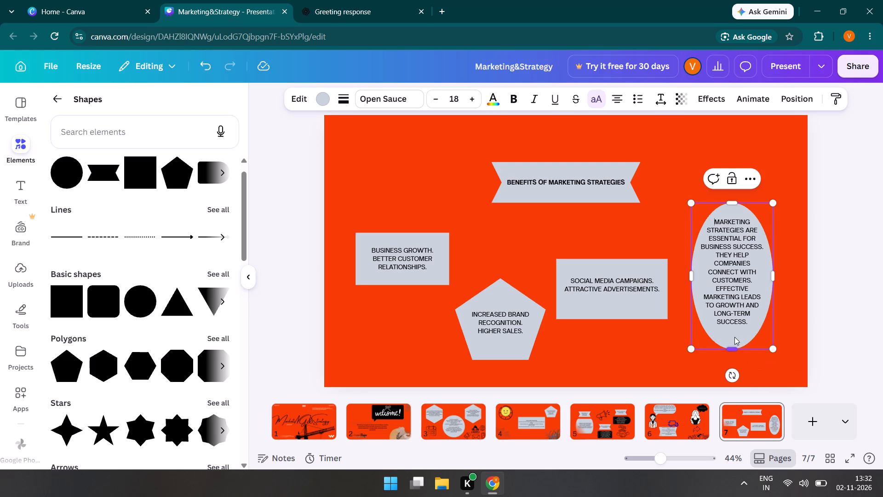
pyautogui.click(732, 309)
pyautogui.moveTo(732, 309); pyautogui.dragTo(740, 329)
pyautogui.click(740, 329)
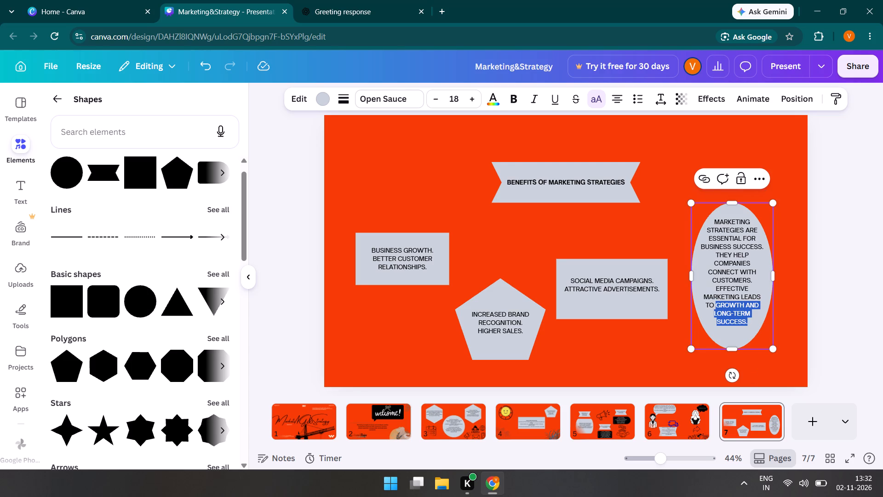
# Insert a blank line above the ellipse's text, delete the empty line below it, and deselect the shape.
pyautogui.click(713, 224)
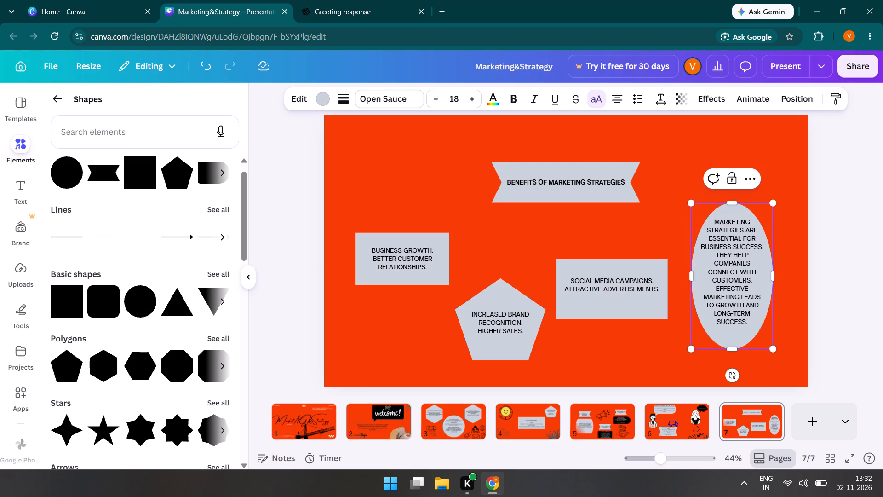
pyautogui.press('Return')
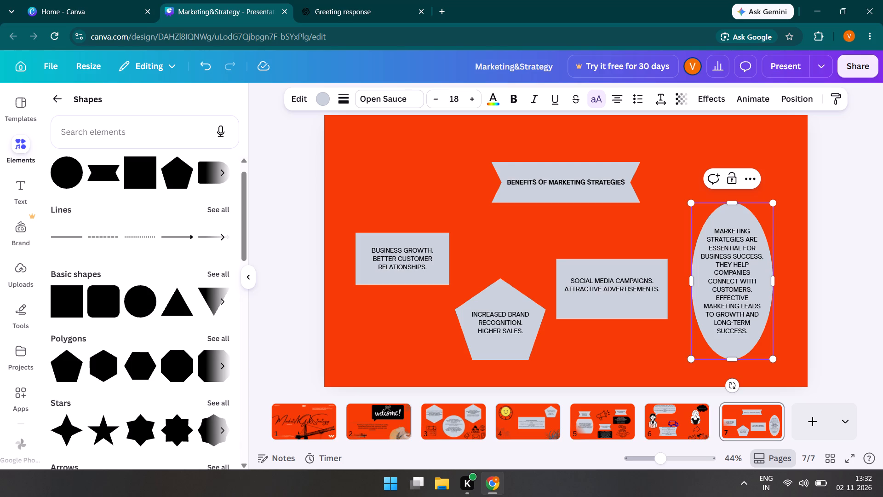
pyautogui.click(731, 347)
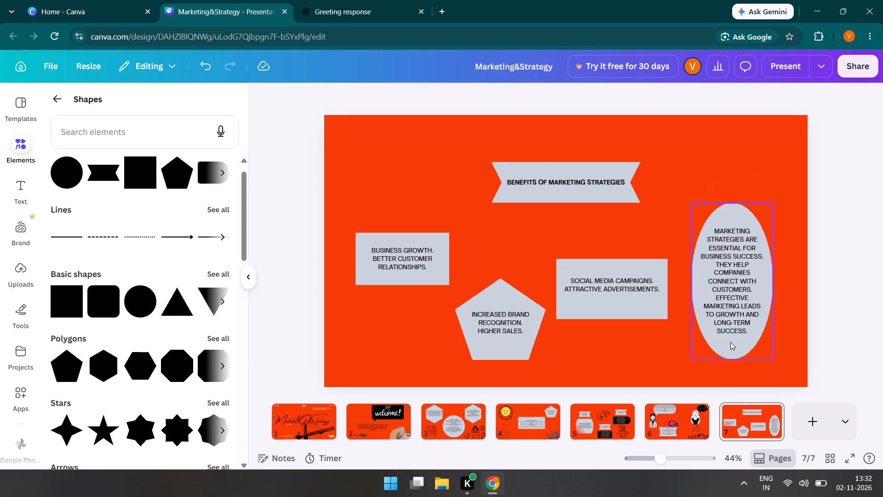
pyautogui.click(730, 342)
pyautogui.doubleClick(729, 340)
pyautogui.click(729, 340)
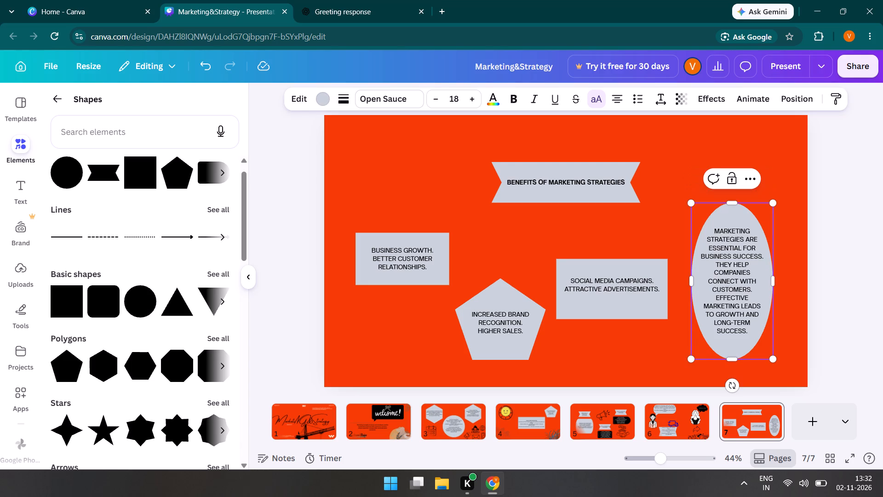
pyautogui.press('BackSpace')
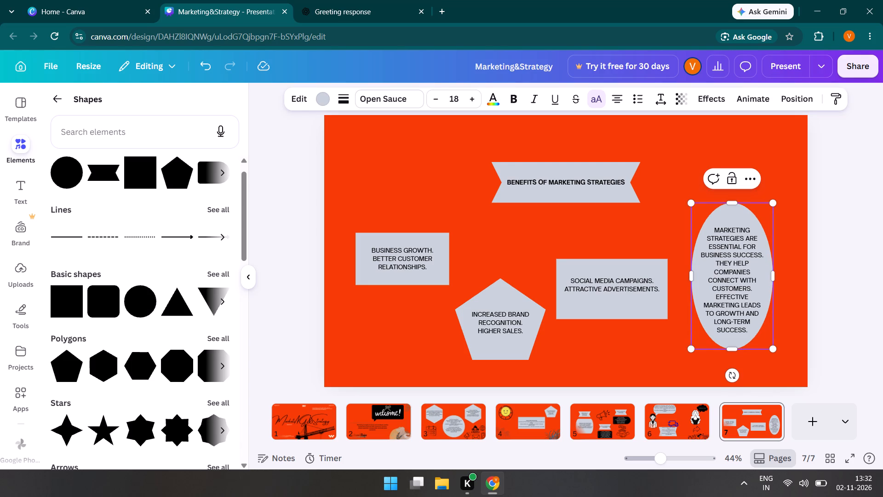
pyautogui.click(640, 235)
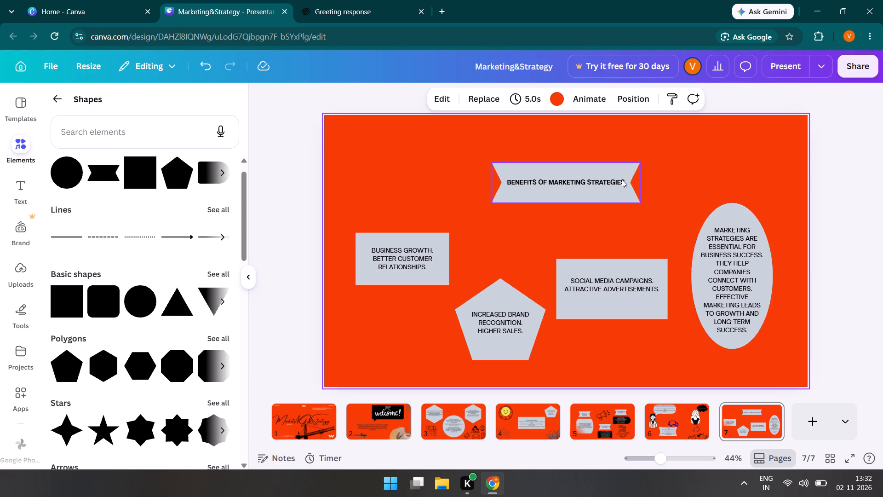
# Shift the "Benefits of Marketing Strategies" banner slightly left, keeping it at the same height.
pyautogui.moveTo(604, 183); pyautogui.dragTo(594, 222)
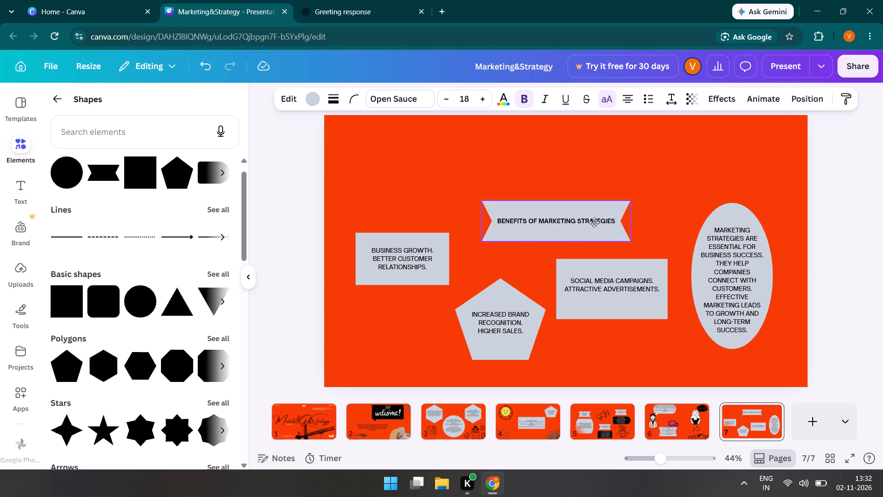
pyautogui.moveTo(594, 222); pyautogui.dragTo(590, 197)
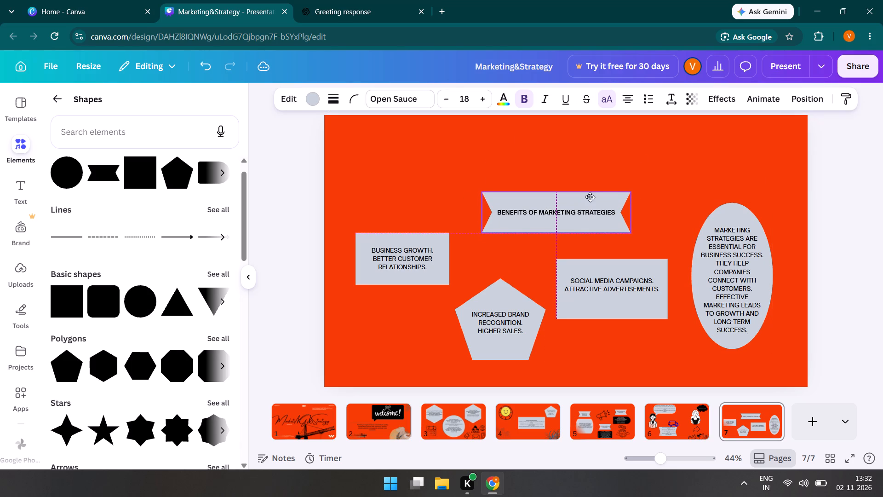
pyautogui.moveTo(590, 197); pyautogui.dragTo(594, 183)
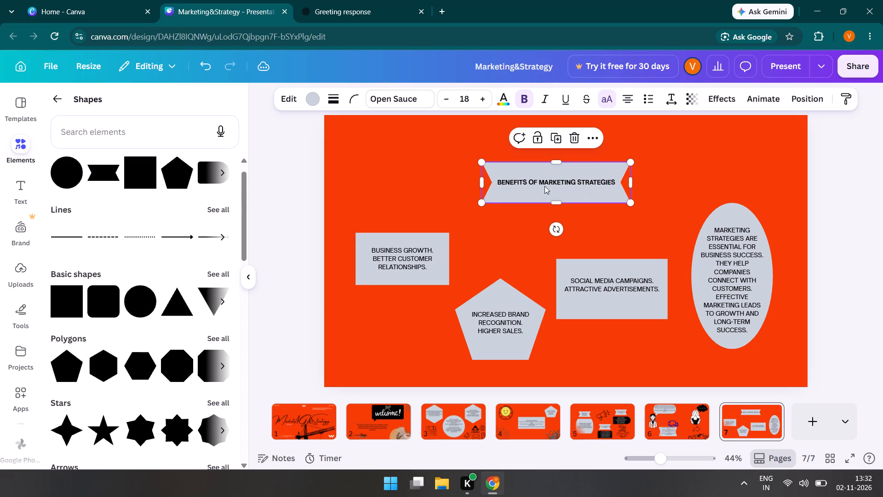
# Deselect the banner and look through the frame and photo elements for something to decorate page 7.
pyautogui.click(419, 179)
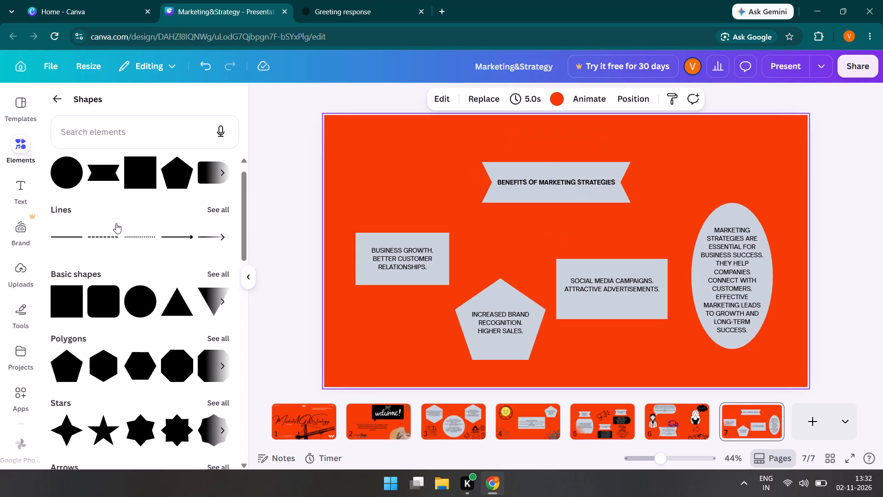
pyautogui.click(59, 101)
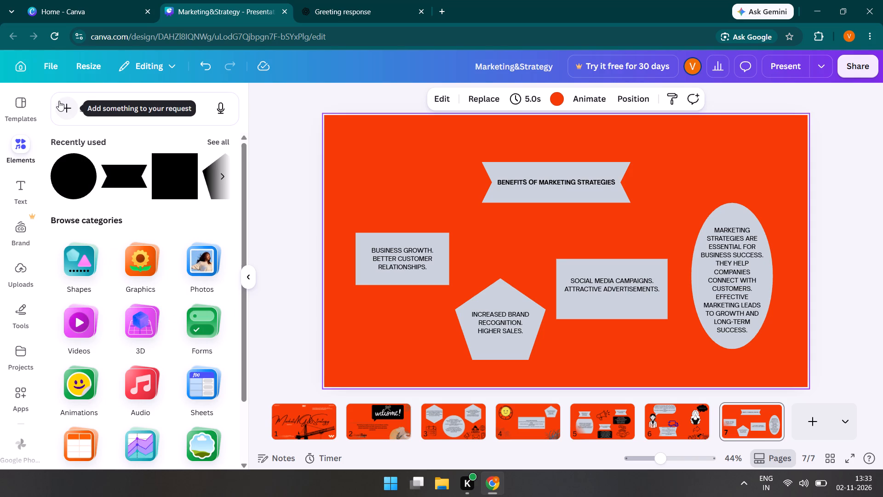
pyautogui.scroll(-4, 121, 340)
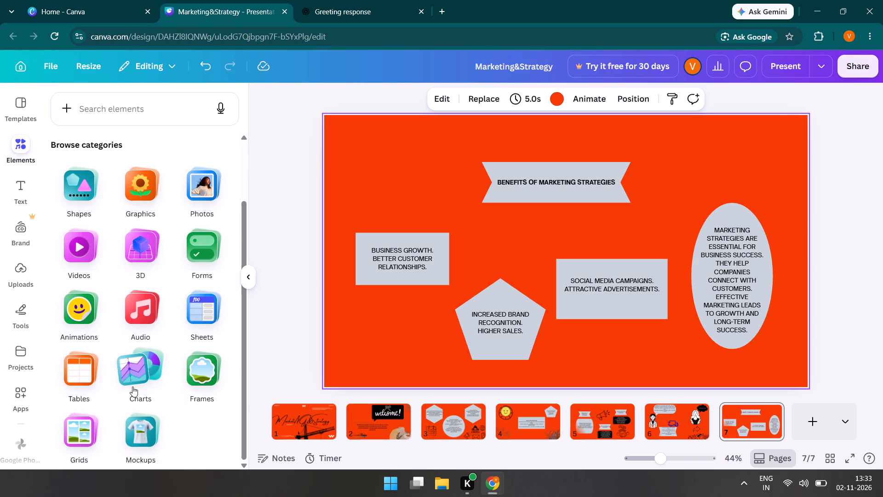
pyautogui.click(193, 387)
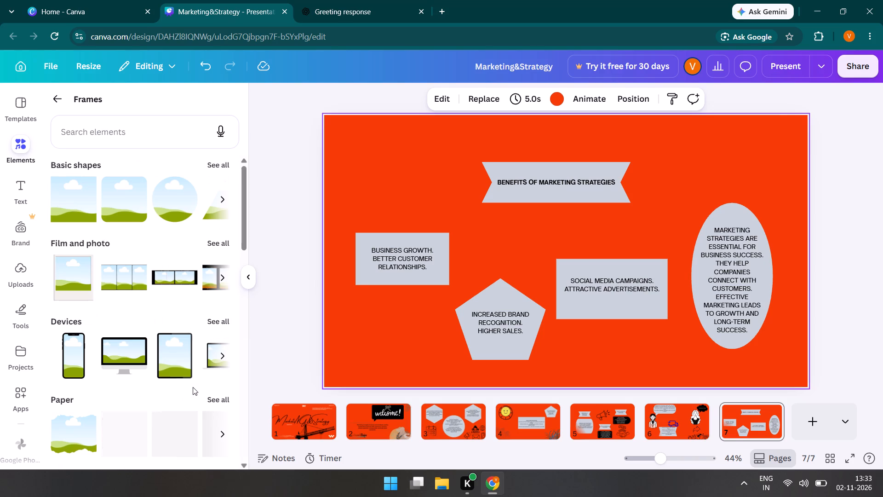
pyautogui.click(53, 101)
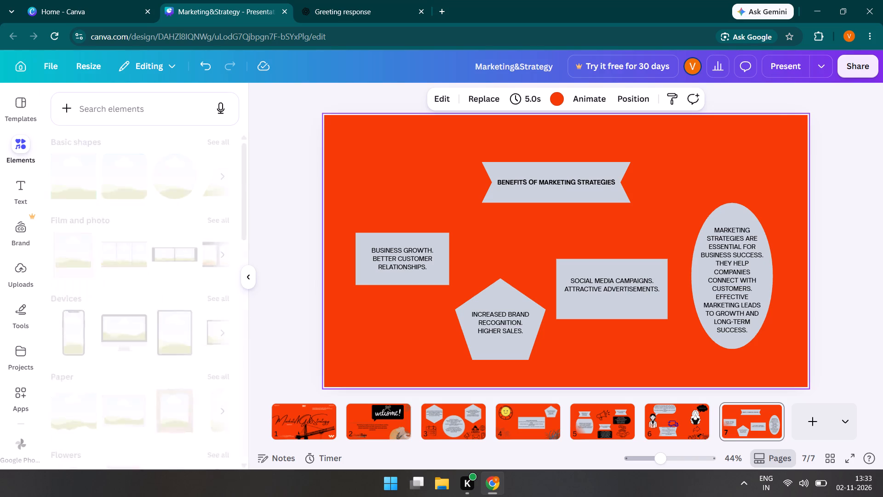
pyautogui.click(201, 244)
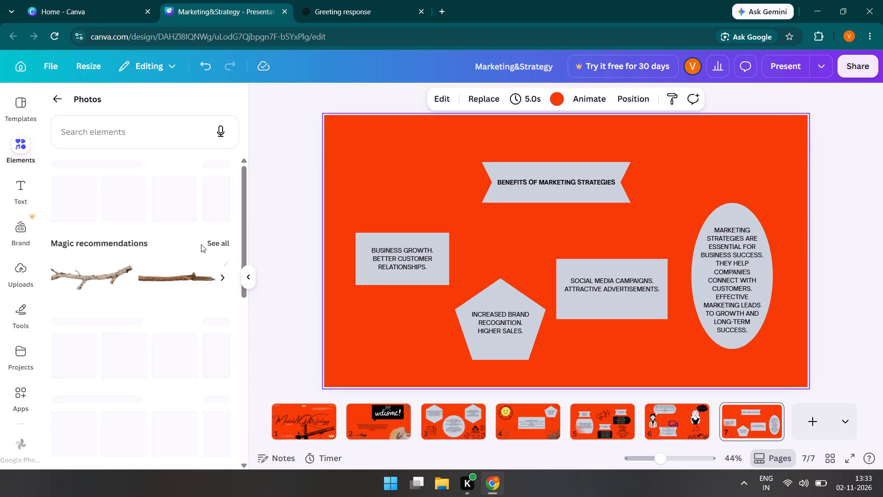
pyautogui.click(52, 101)
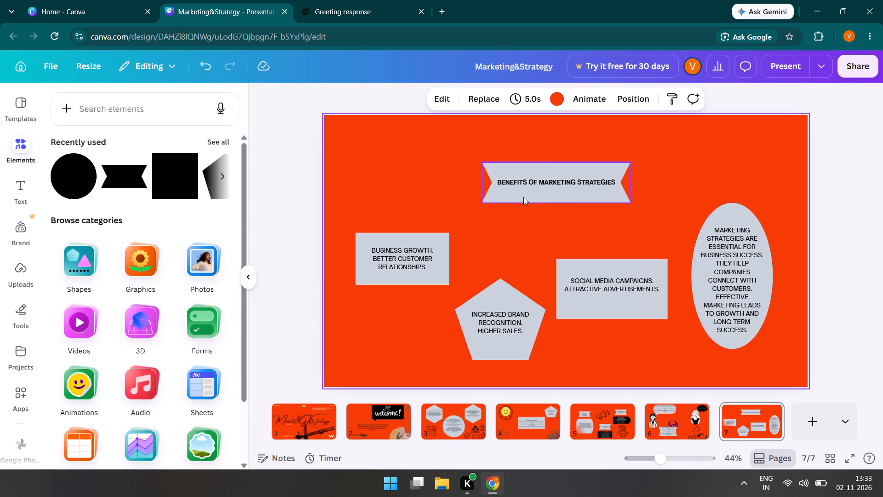
# Move the "Benefits of Marketing Strategies" banner slightly lower on the page, above the pentagon and rectangles.
pyautogui.moveTo(523, 197); pyautogui.dragTo(525, 216)
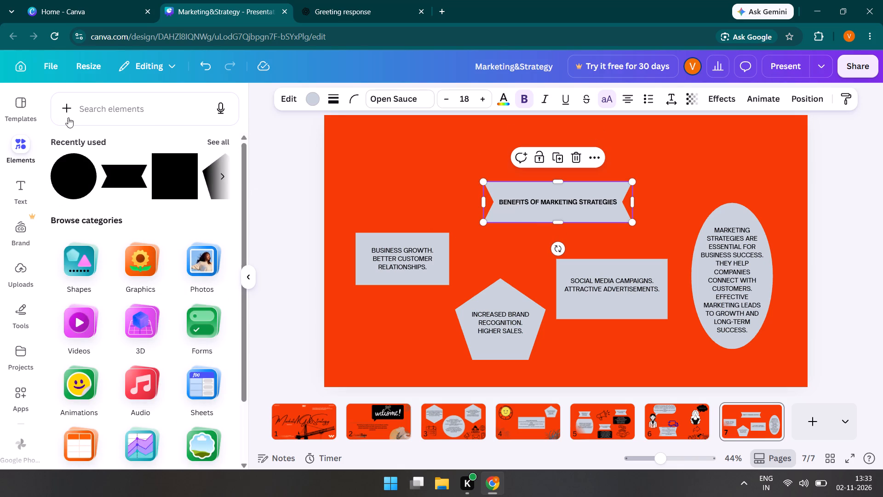
# Look through the arrow, word, food, shape and emoji animations and the 3D elements for artwork suited to page 7.
pyautogui.click(12, 149)
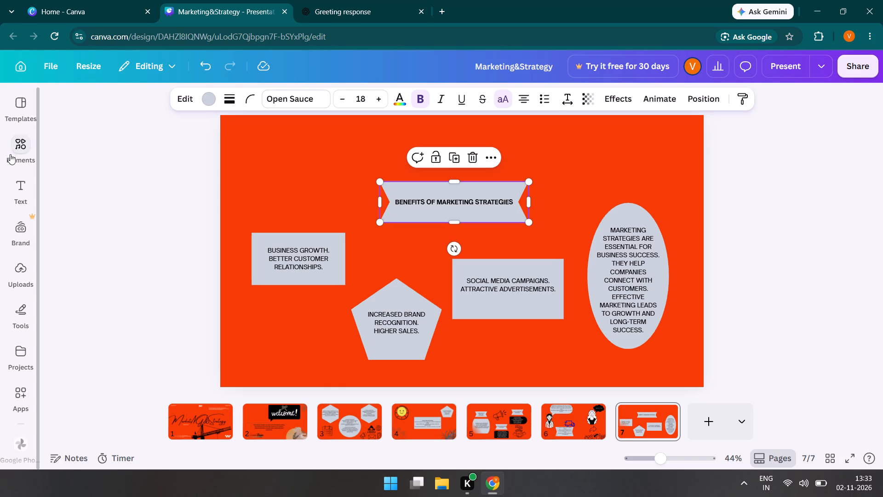
pyautogui.click(17, 154)
pyautogui.scroll(-4, 94, 331)
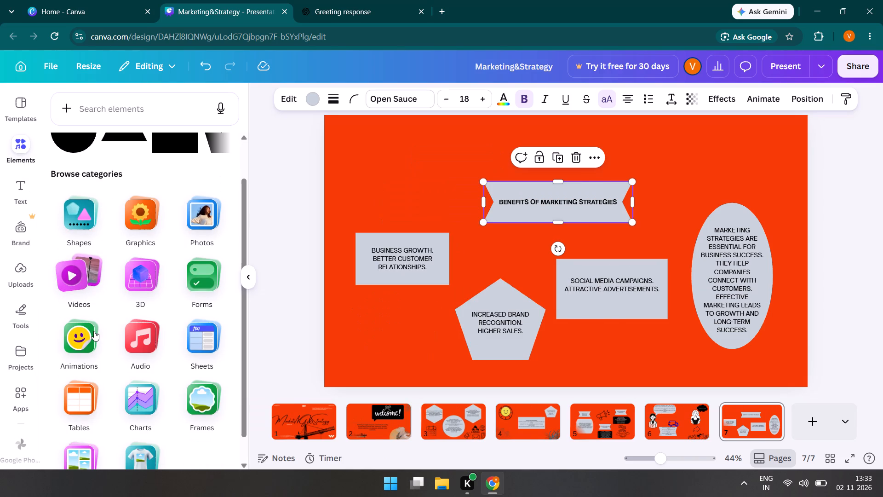
pyautogui.click(86, 315)
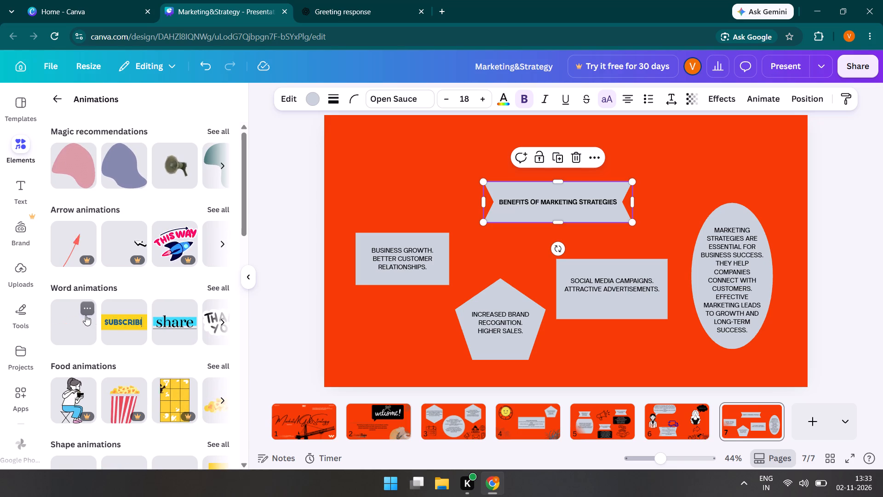
pyautogui.scroll(-3, 135, 424)
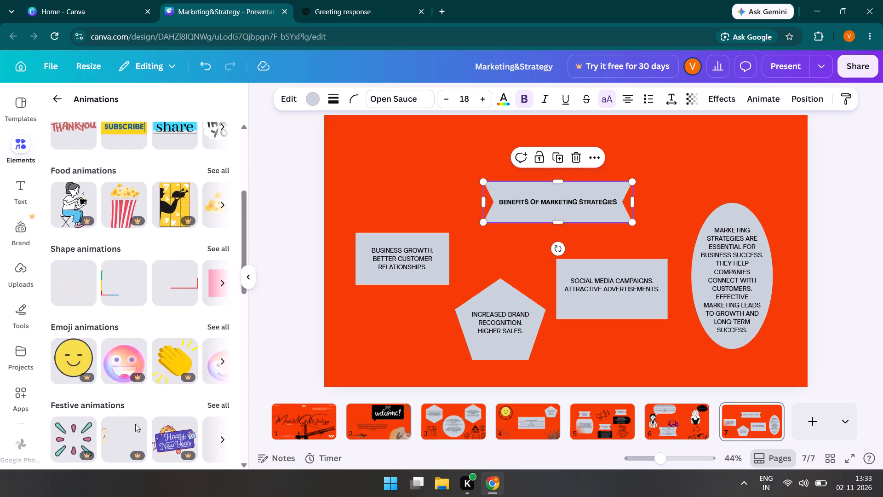
pyautogui.scroll(1, 135, 424)
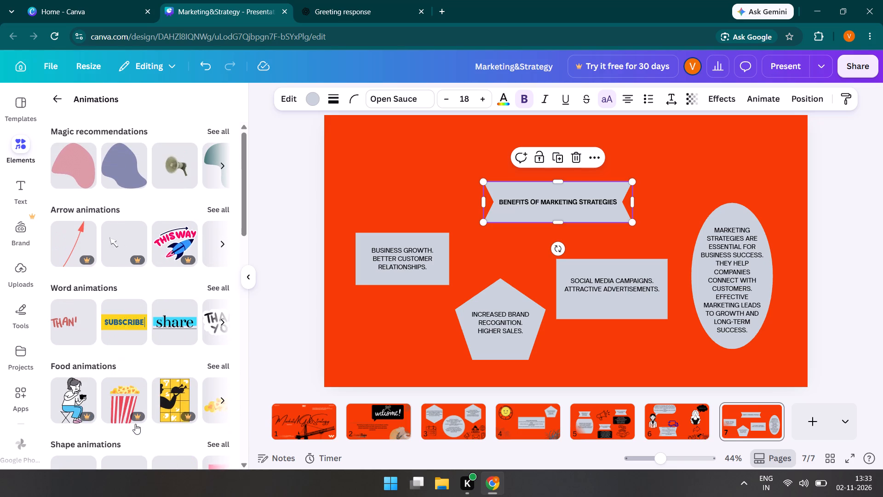
pyautogui.scroll(1, 135, 424)
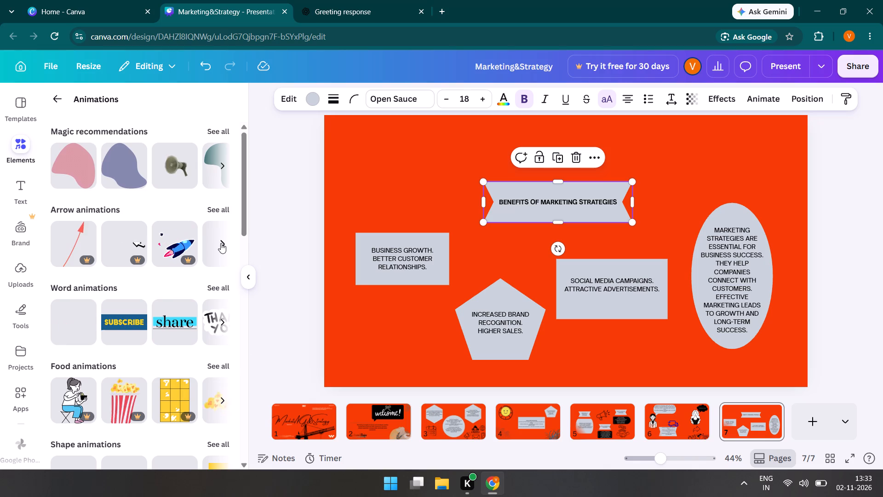
pyautogui.click(221, 243)
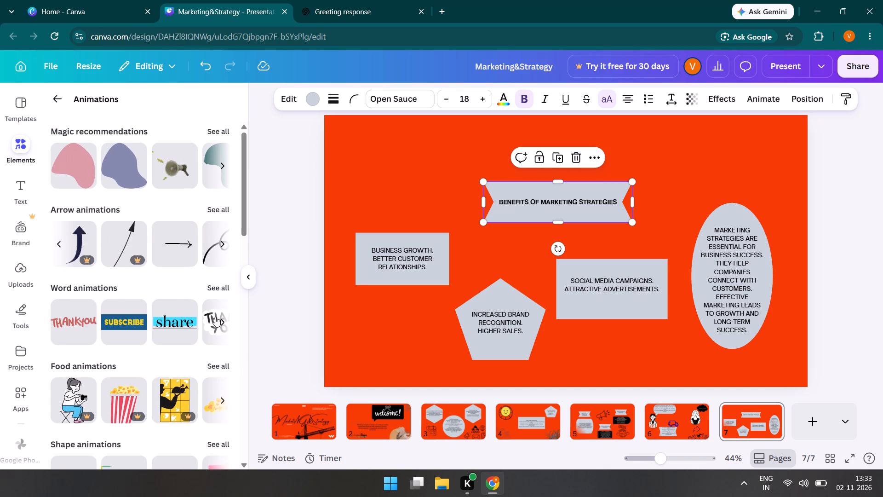
pyautogui.click(218, 323)
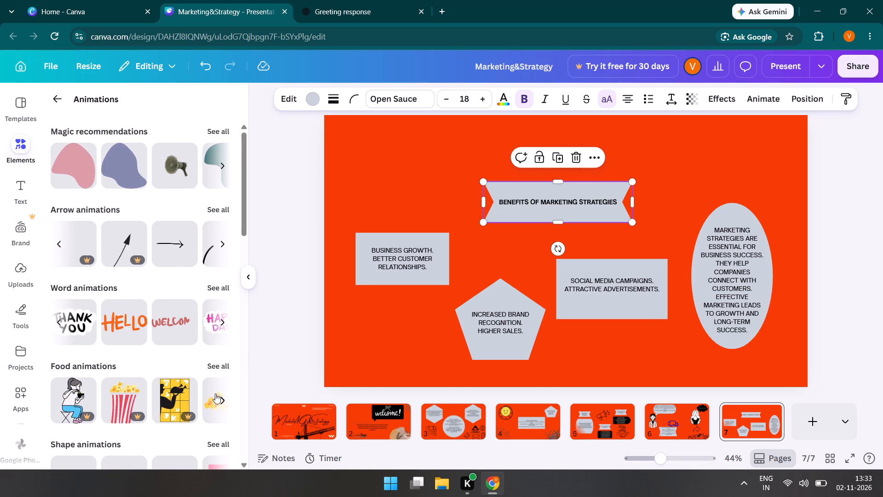
pyautogui.click(218, 395)
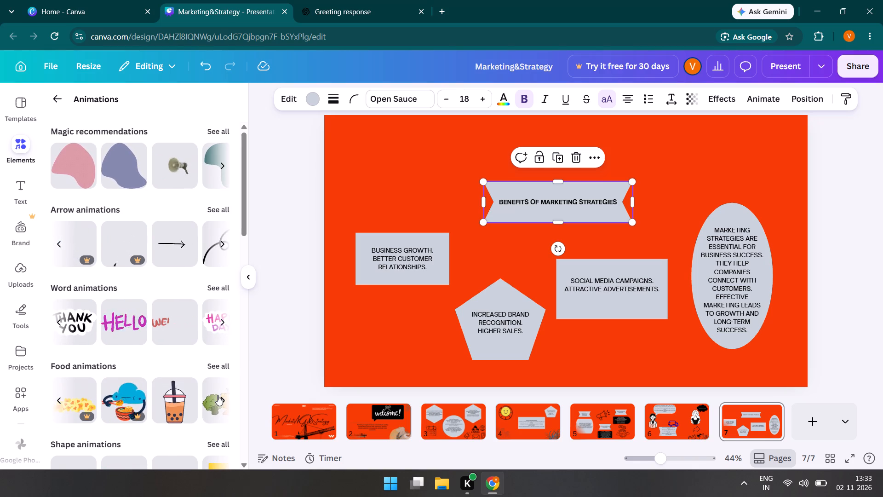
pyautogui.click(218, 395)
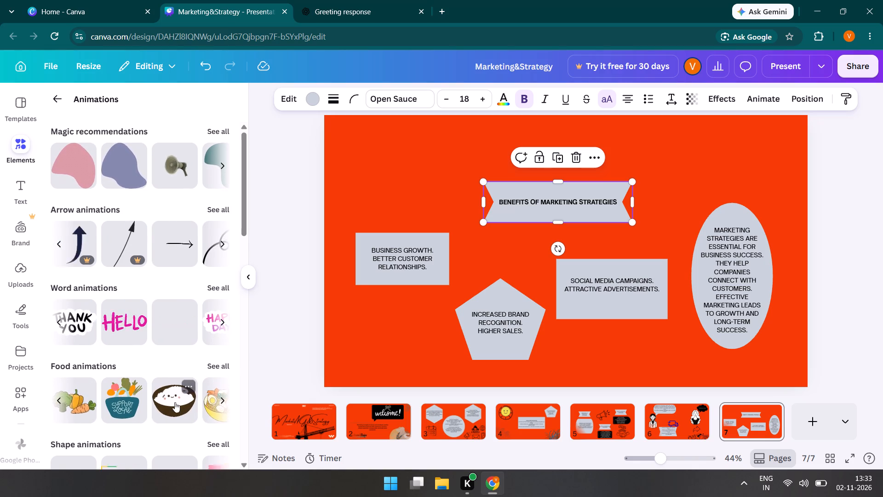
pyautogui.scroll(-3, 175, 402)
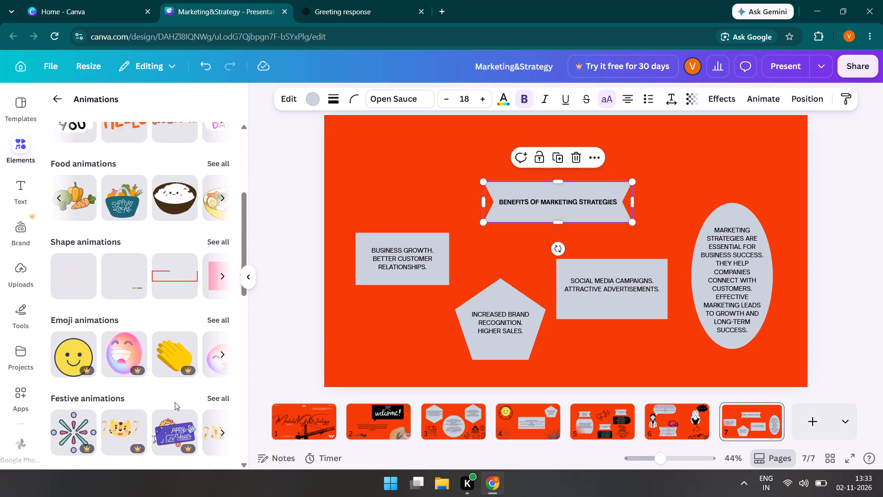
pyautogui.scroll(2, 134, 307)
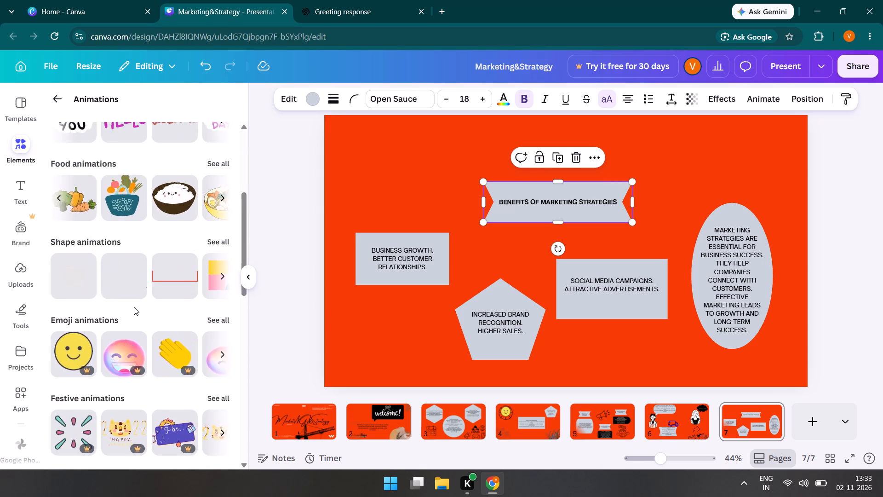
pyautogui.scroll(2, 134, 307)
pyautogui.click(57, 104)
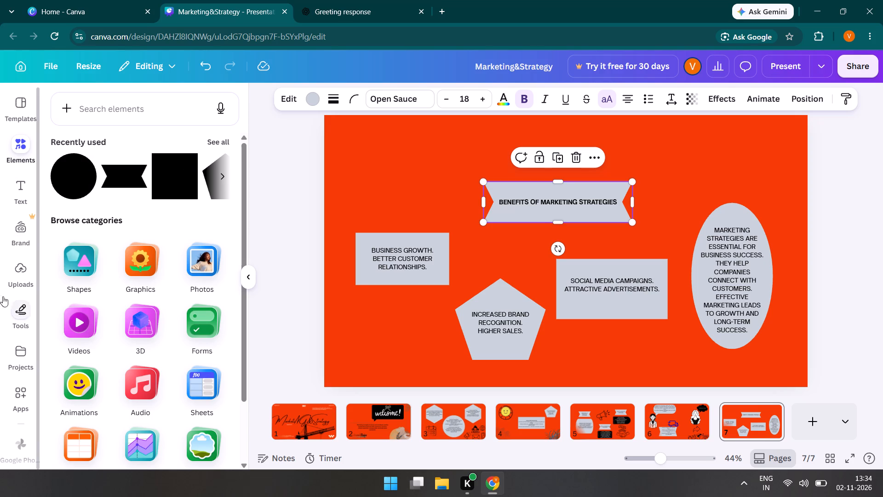
pyautogui.click(26, 311)
pyautogui.click(22, 349)
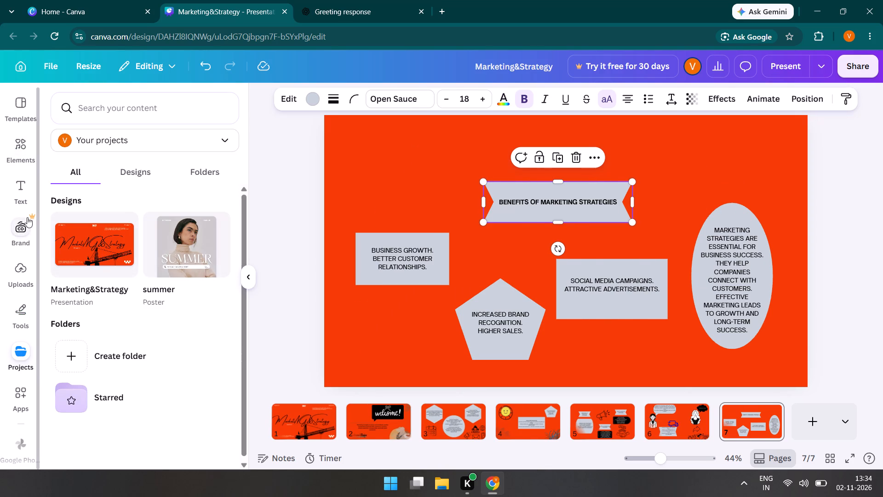
pyautogui.click(27, 150)
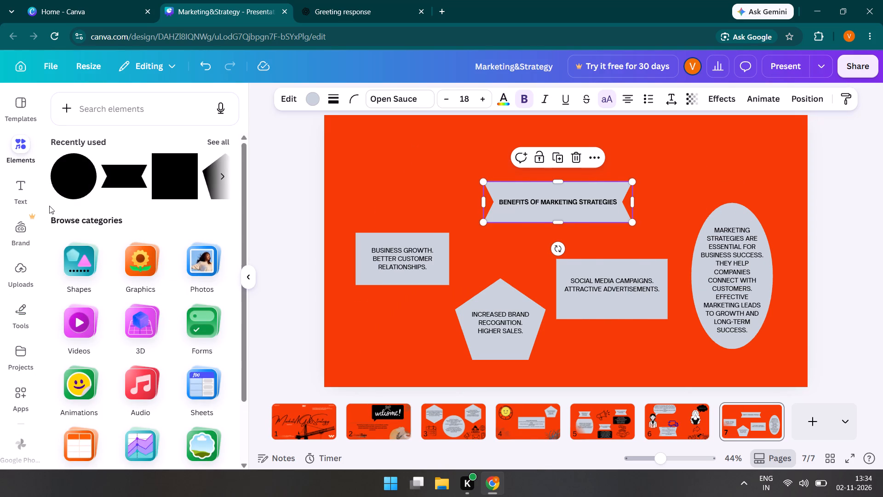
pyautogui.click(139, 336)
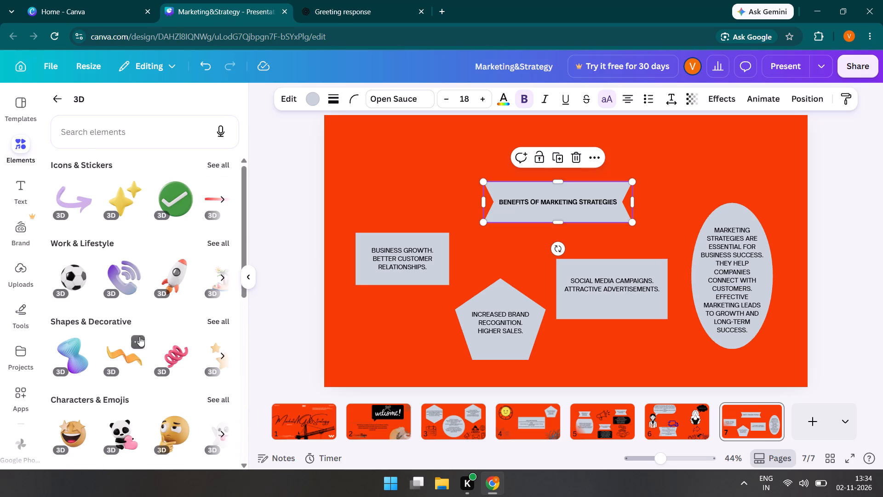
pyautogui.click(59, 93)
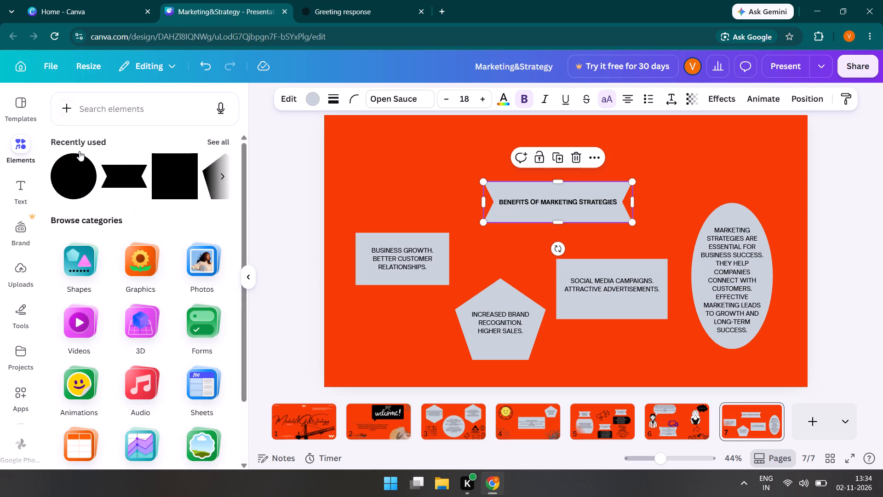
# Add the recommended graphic of a man and woman talking, shrink it to about 373 × 332, and place it below the "Business Growth" rectangle.
pyautogui.click(125, 255)
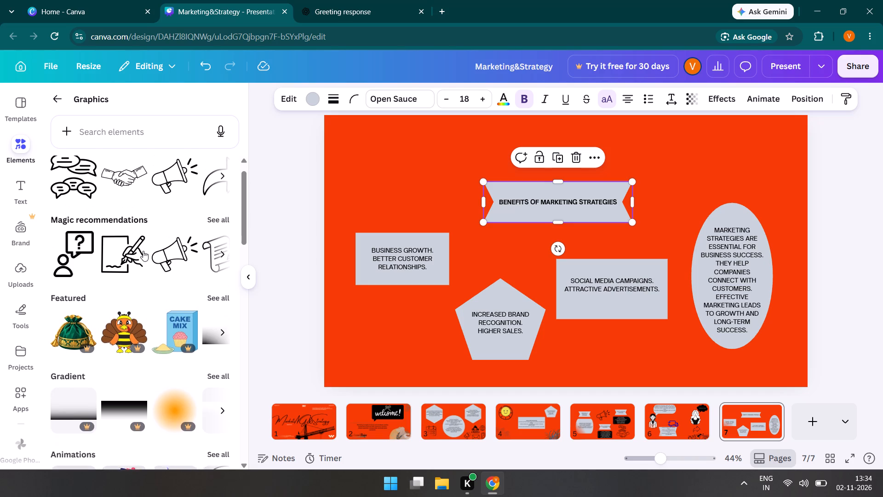
pyautogui.click(213, 238)
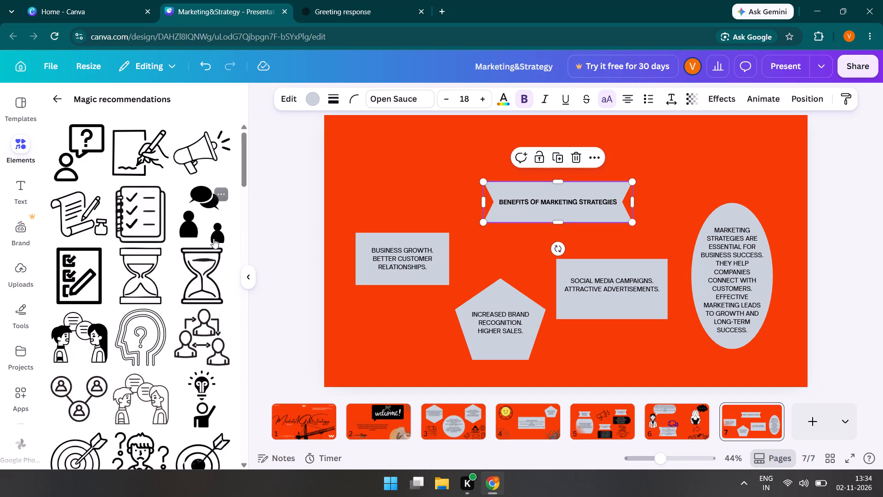
pyautogui.click(83, 336)
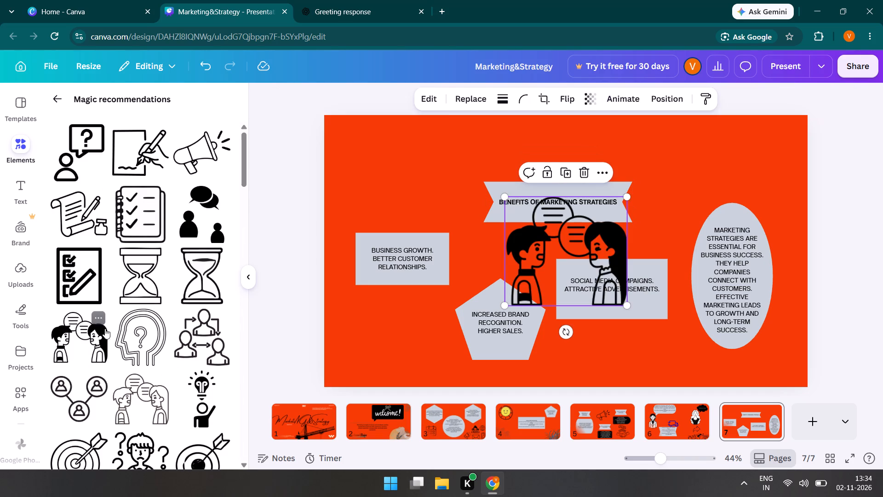
pyautogui.moveTo(544, 254); pyautogui.dragTo(384, 328)
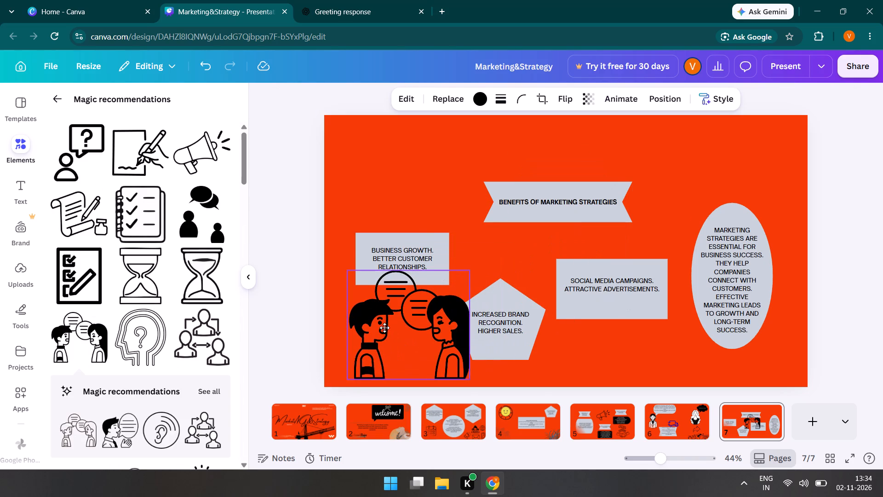
pyautogui.moveTo(384, 328); pyautogui.dragTo(384, 328)
pyautogui.moveTo(344, 267); pyautogui.dragTo(364, 303)
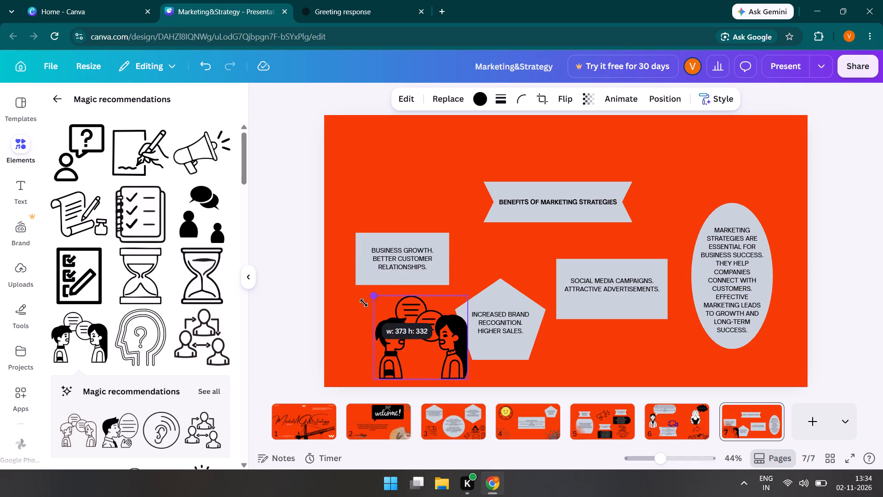
pyautogui.moveTo(364, 303); pyautogui.dragTo(364, 303)
pyautogui.moveTo(431, 349); pyautogui.dragTo(402, 355)
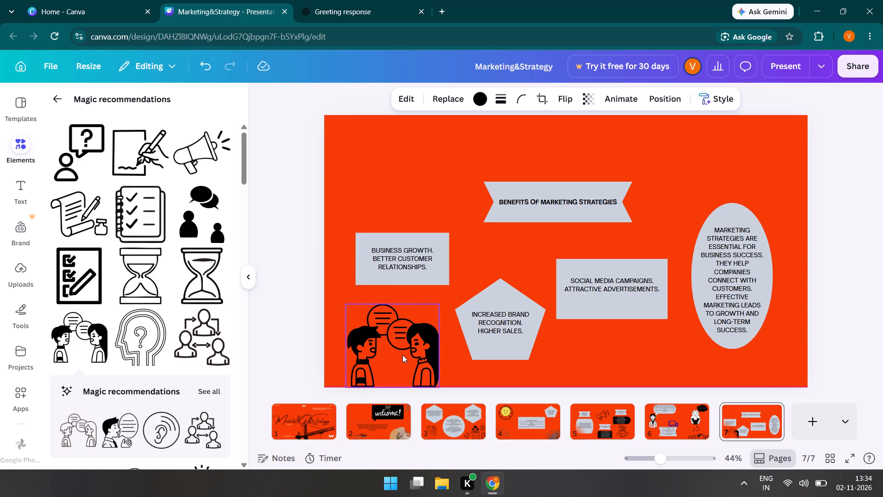
pyautogui.click(480, 373)
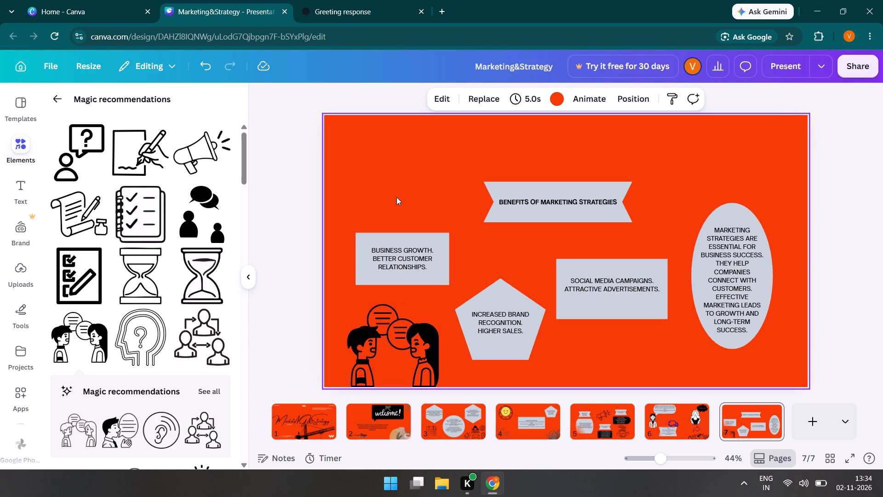
# Add the recommended graphic of two people with speech bubbles, shrink it, and place it in the page's upper-right corner above the conclusion ellipse.
pyautogui.click(210, 220)
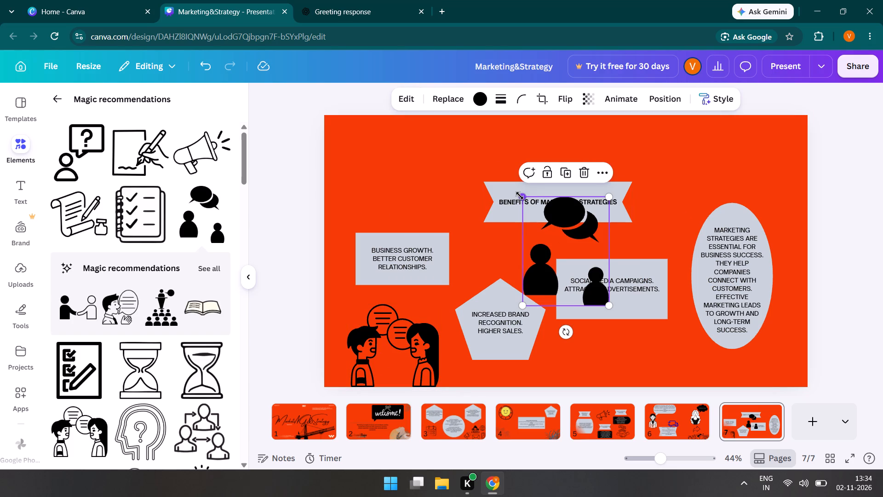
pyautogui.moveTo(521, 196); pyautogui.dragTo(523, 231)
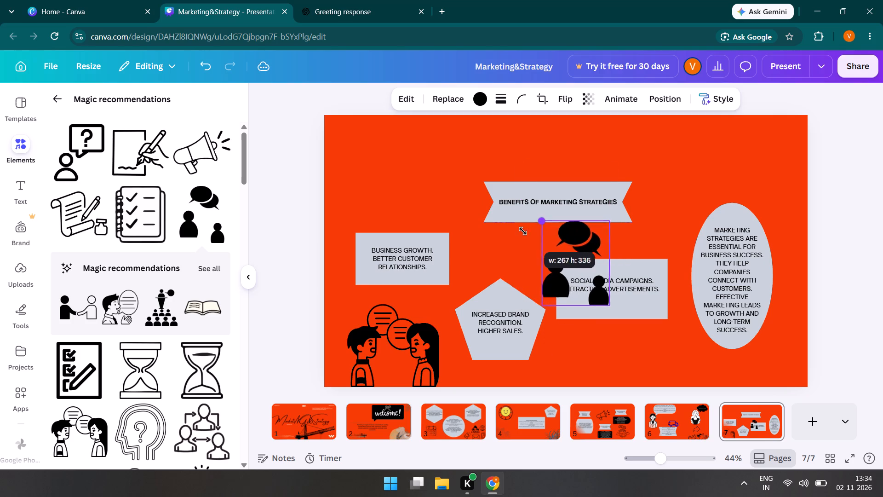
pyautogui.moveTo(523, 231); pyautogui.dragTo(518, 229)
pyautogui.moveTo(604, 279); pyautogui.dragTo(775, 157)
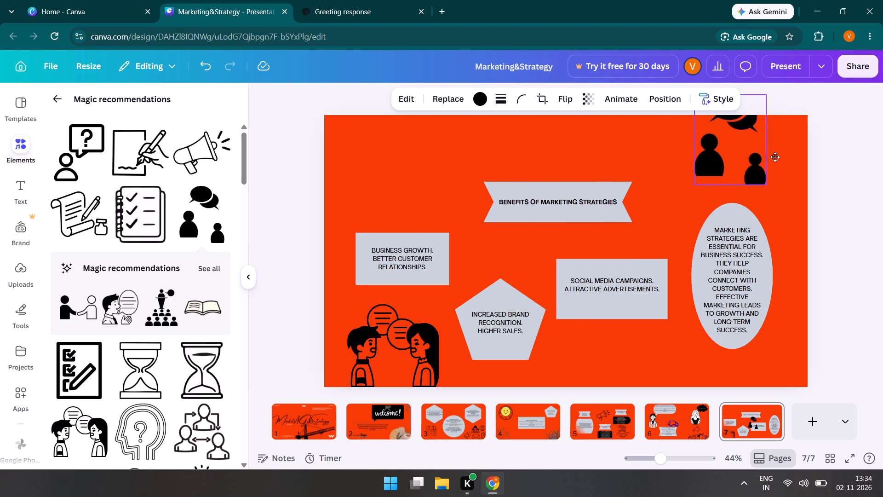
pyautogui.moveTo(775, 157); pyautogui.dragTo(799, 180)
pyautogui.click(697, 172)
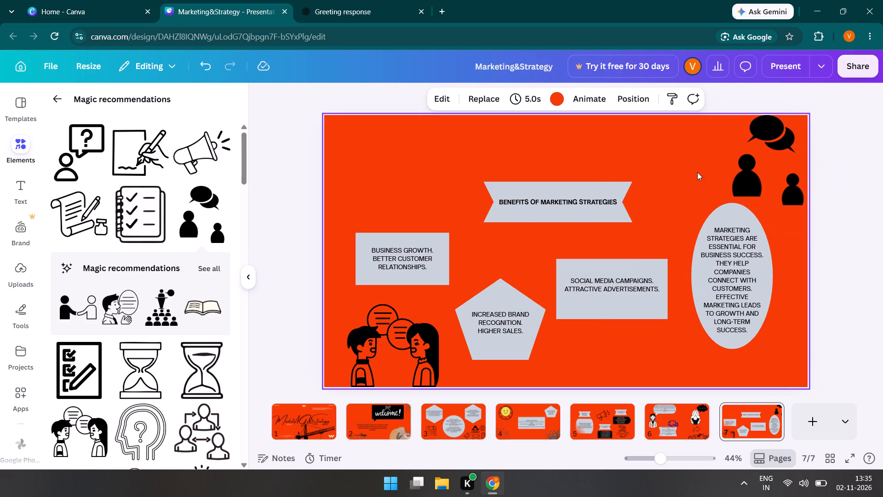
pyautogui.moveTo(752, 179); pyautogui.dragTo(760, 179)
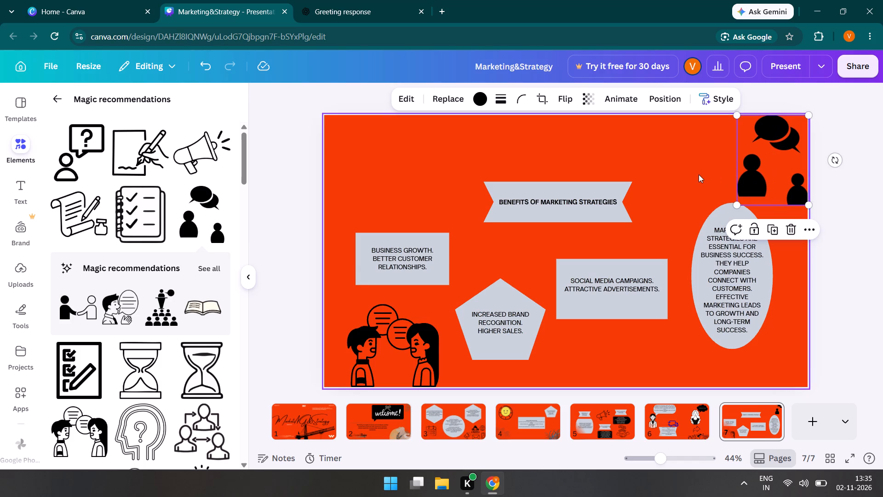
pyautogui.click(689, 174)
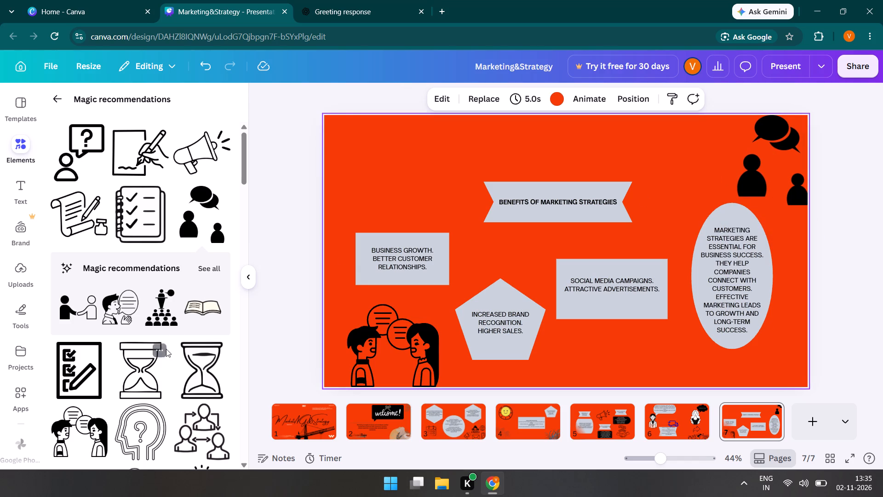
# Add the recommended graphic of two people shaking hands, shrink it, and fit it into the upper-left corner of page 7.
pyautogui.scroll(-2, 166, 349)
pyautogui.click(84, 199)
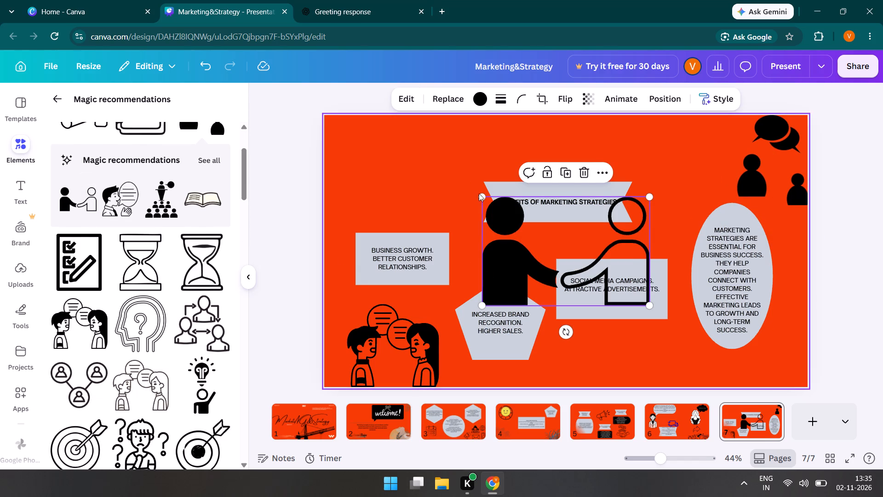
pyautogui.moveTo(481, 195); pyautogui.dragTo(558, 248)
pyautogui.moveTo(611, 289); pyautogui.dragTo(375, 158)
pyautogui.click(455, 216)
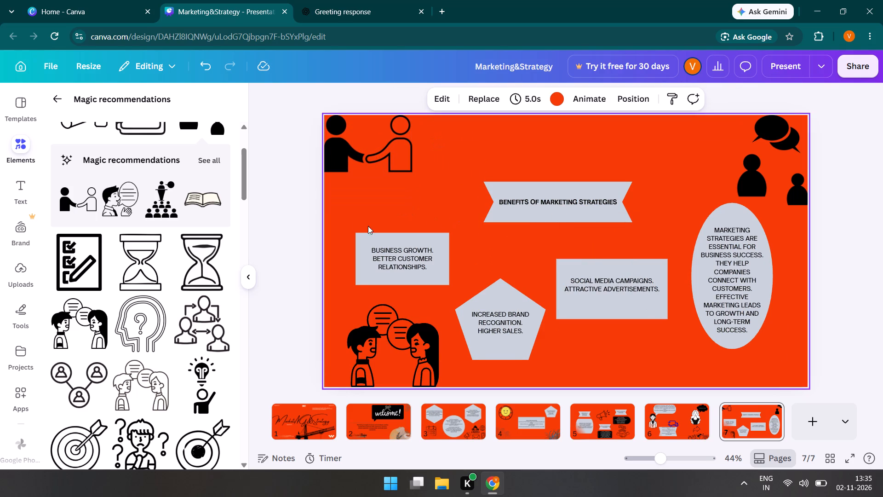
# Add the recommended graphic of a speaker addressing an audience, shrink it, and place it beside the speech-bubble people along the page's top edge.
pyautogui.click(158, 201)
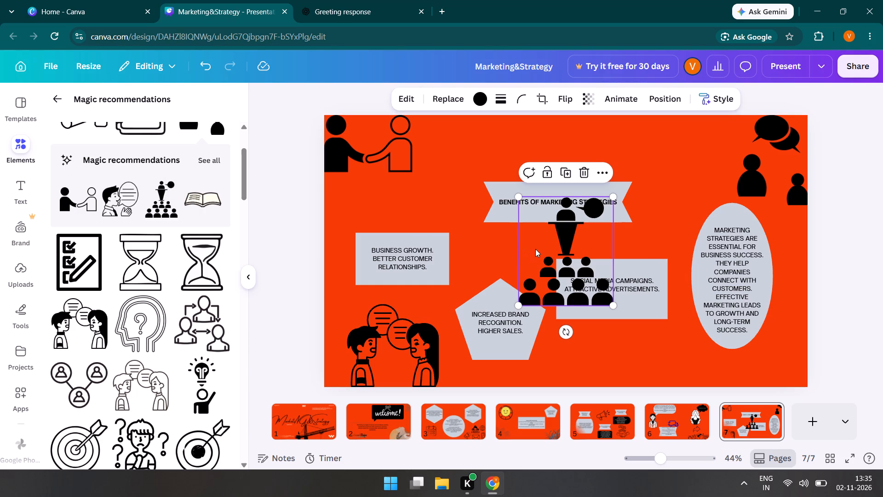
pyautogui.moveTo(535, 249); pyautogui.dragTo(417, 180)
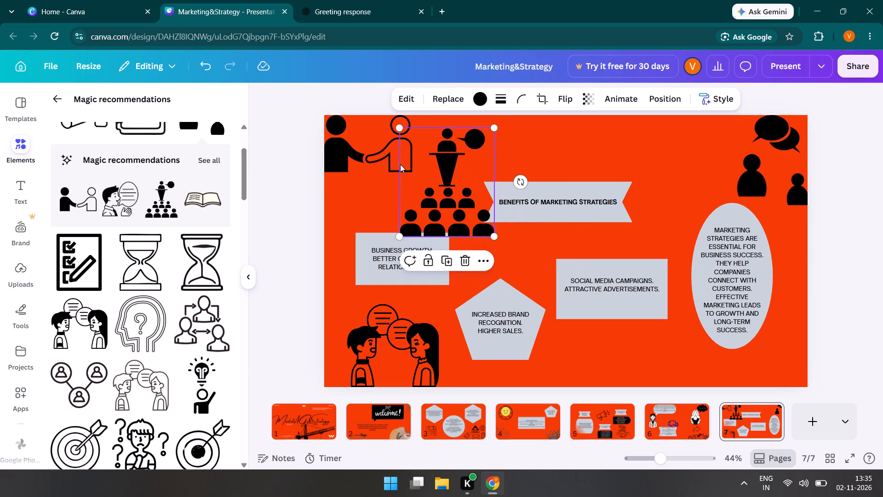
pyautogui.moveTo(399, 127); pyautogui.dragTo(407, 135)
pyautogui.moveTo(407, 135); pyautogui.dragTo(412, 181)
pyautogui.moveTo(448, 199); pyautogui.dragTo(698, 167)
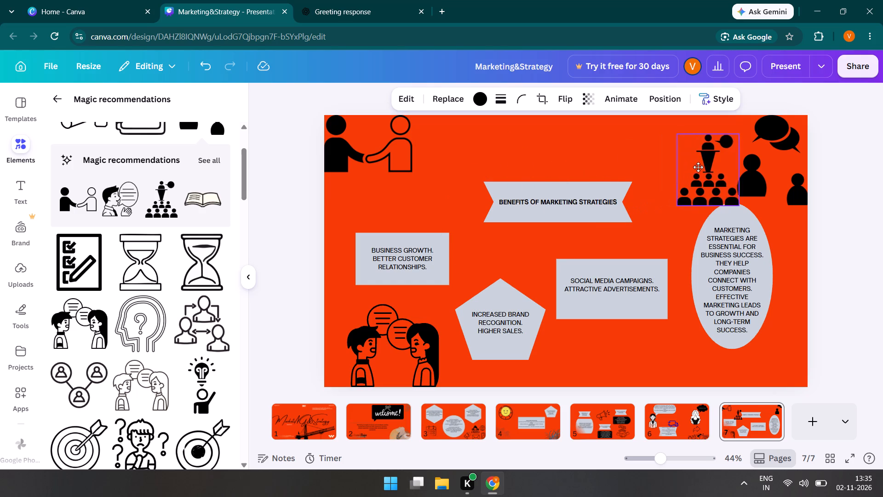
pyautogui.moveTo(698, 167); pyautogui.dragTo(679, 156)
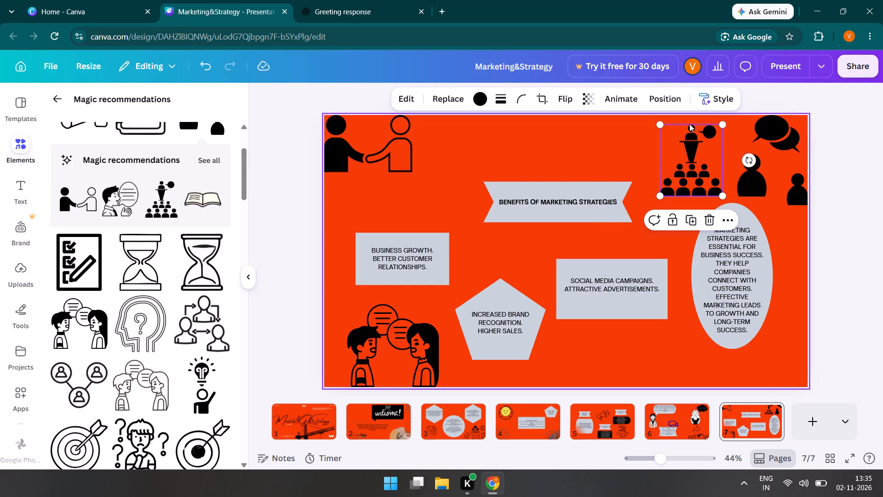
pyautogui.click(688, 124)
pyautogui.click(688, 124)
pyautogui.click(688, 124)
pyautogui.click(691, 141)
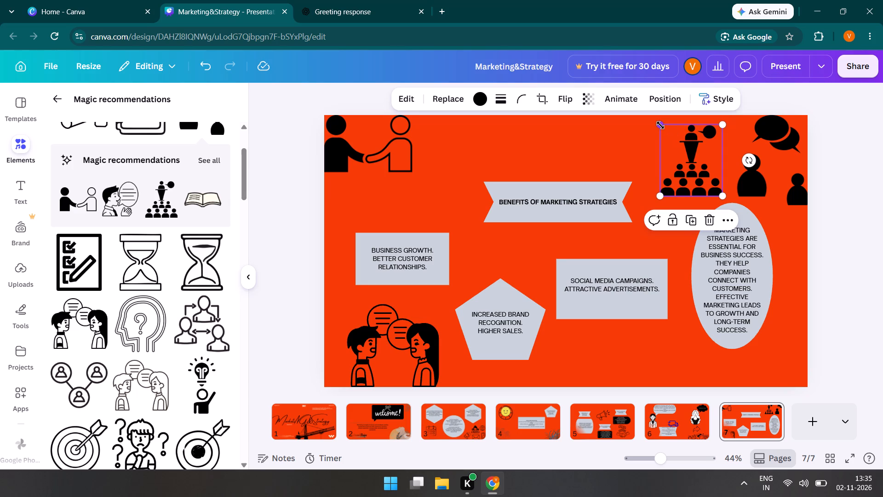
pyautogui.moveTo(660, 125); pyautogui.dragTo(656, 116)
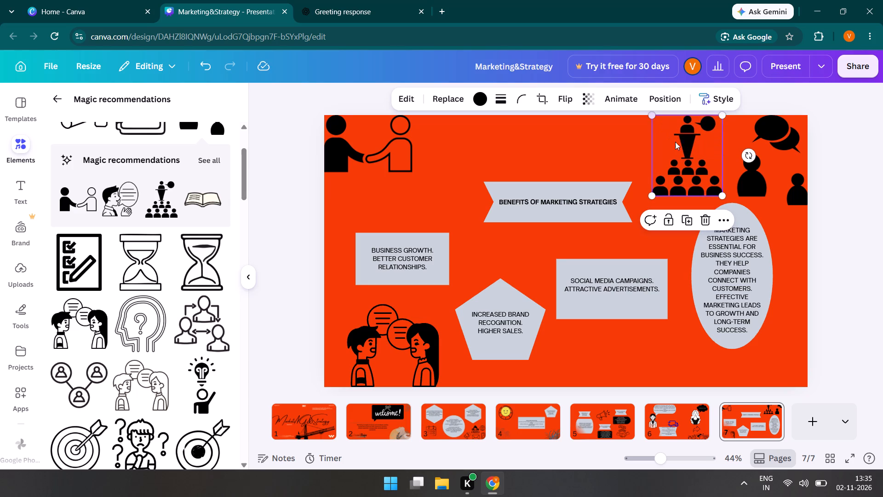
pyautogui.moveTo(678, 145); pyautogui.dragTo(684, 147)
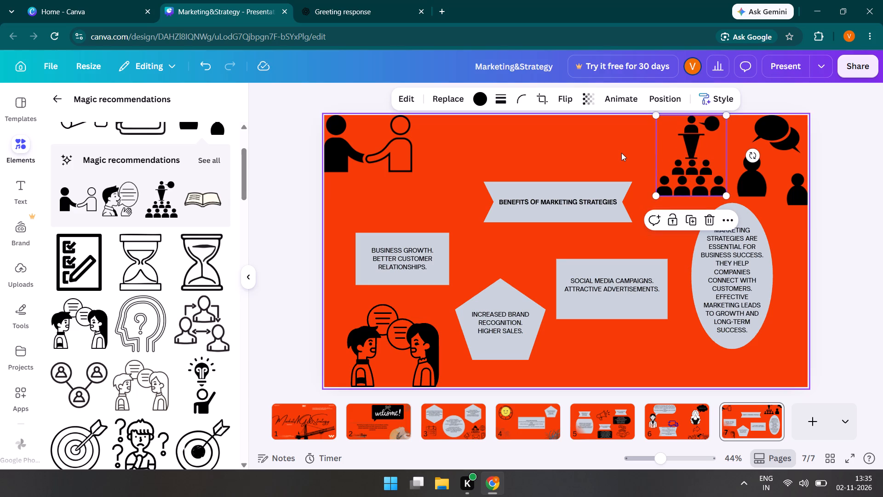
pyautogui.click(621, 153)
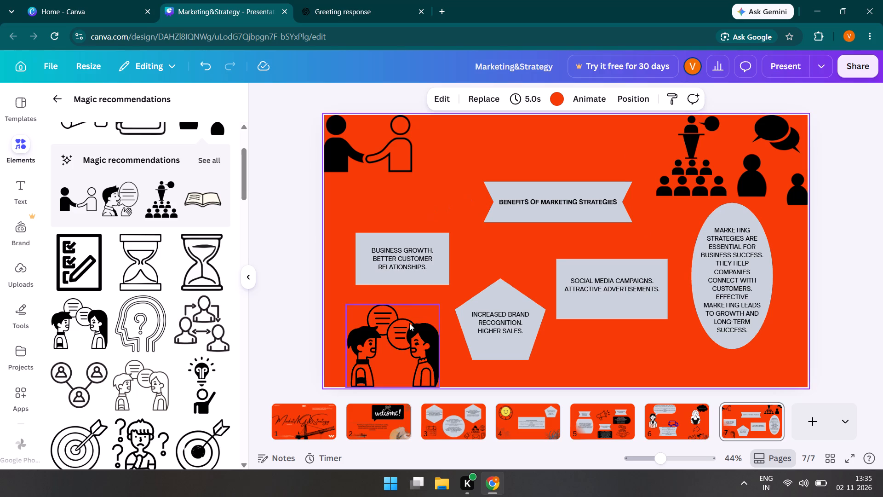
# Move the graphic of the talking man and woman slightly closer to the page's left edge.
pyautogui.moveTo(402, 338); pyautogui.dragTo(396, 336)
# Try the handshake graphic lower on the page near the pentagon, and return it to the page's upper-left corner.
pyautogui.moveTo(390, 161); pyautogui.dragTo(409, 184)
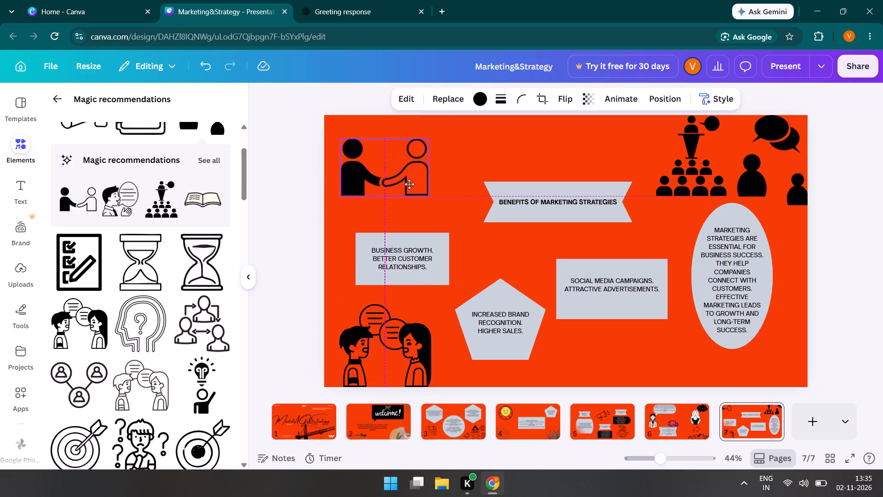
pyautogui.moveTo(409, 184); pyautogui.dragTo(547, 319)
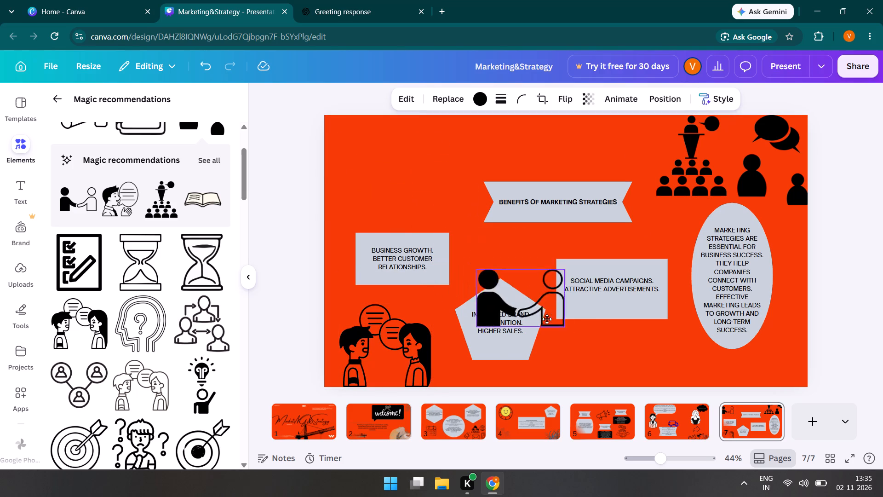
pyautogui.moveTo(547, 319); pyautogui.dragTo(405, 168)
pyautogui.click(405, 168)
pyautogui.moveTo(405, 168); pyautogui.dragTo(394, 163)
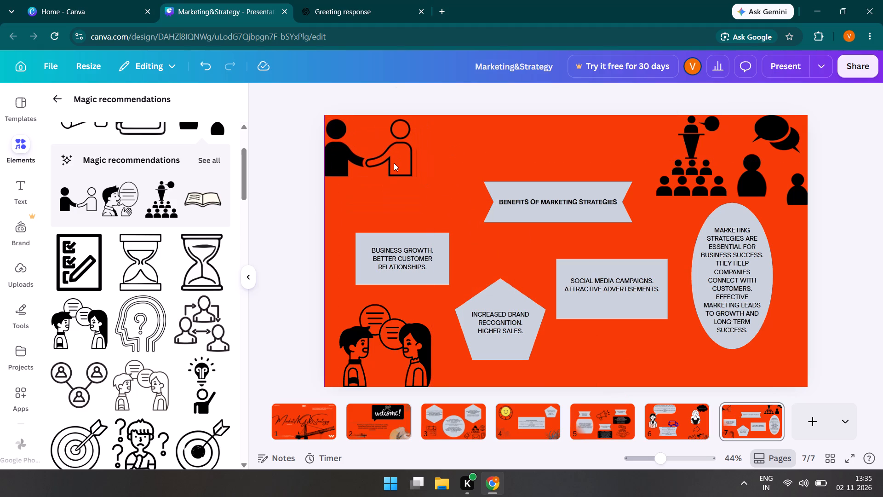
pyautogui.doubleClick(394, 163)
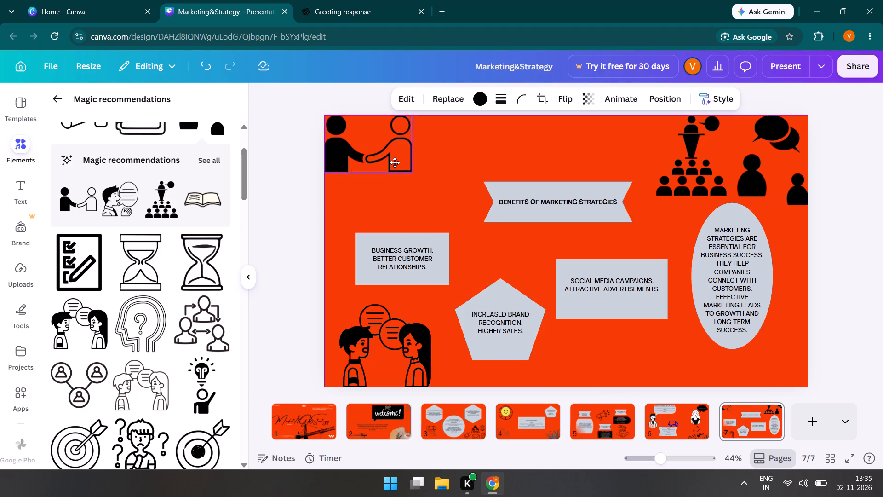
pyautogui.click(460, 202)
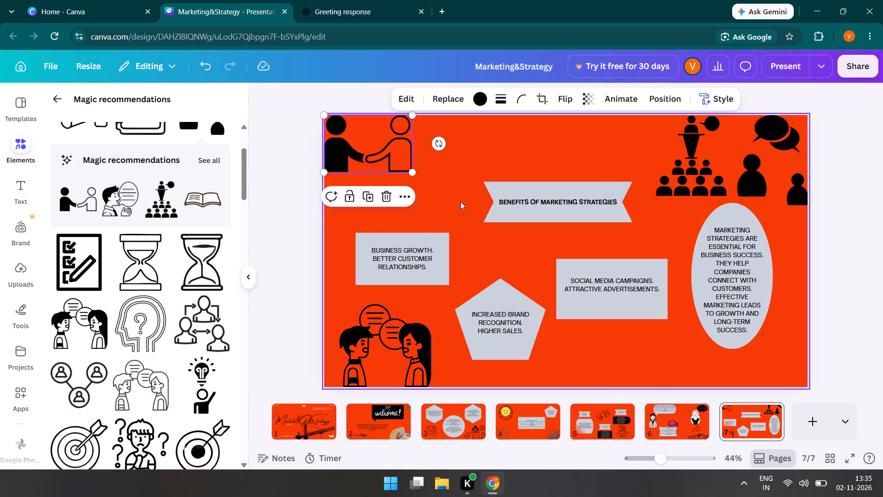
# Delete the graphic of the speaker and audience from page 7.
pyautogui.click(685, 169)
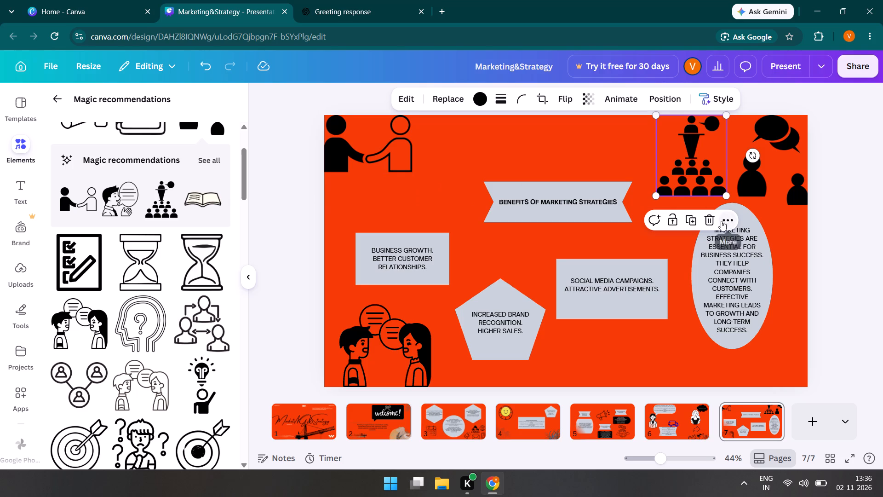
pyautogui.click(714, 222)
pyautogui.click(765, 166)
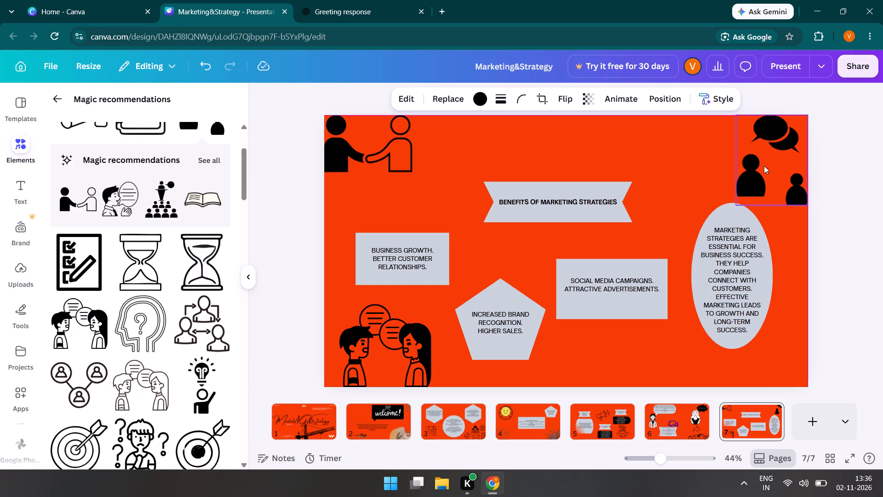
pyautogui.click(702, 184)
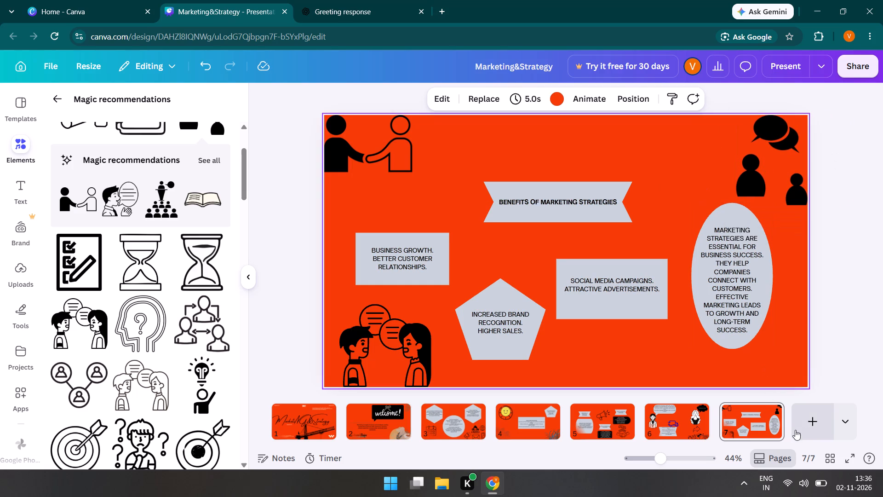
# Add a blank page 8 after page 7.
pyautogui.click(804, 426)
pyautogui.click(651, 301)
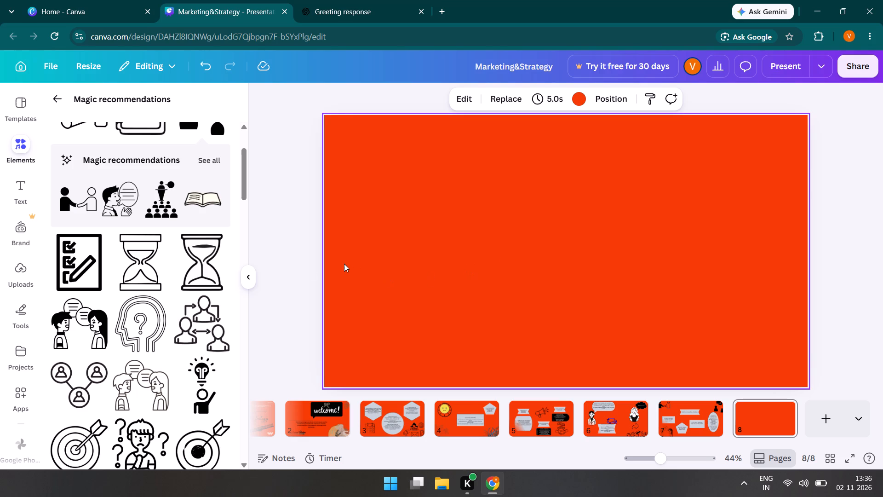
pyautogui.click(69, 278)
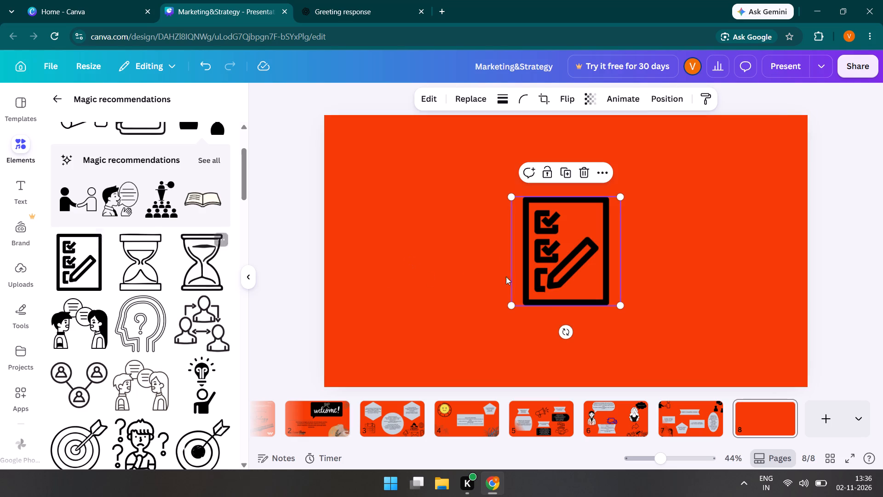
pyautogui.moveTo(510, 195); pyautogui.dragTo(548, 221)
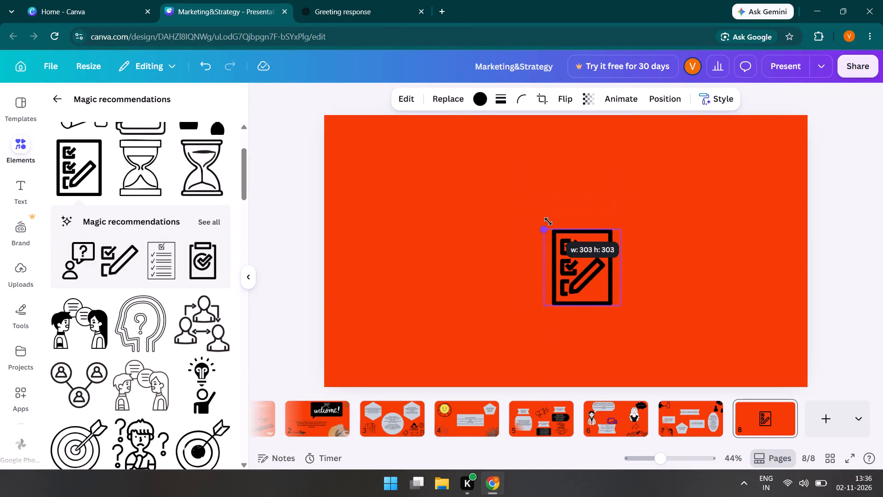
pyautogui.moveTo(548, 221); pyautogui.dragTo(482, 156)
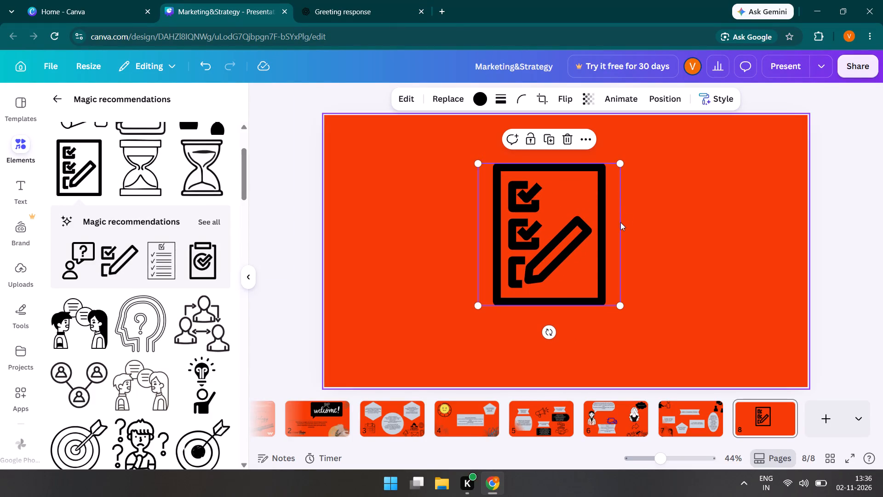
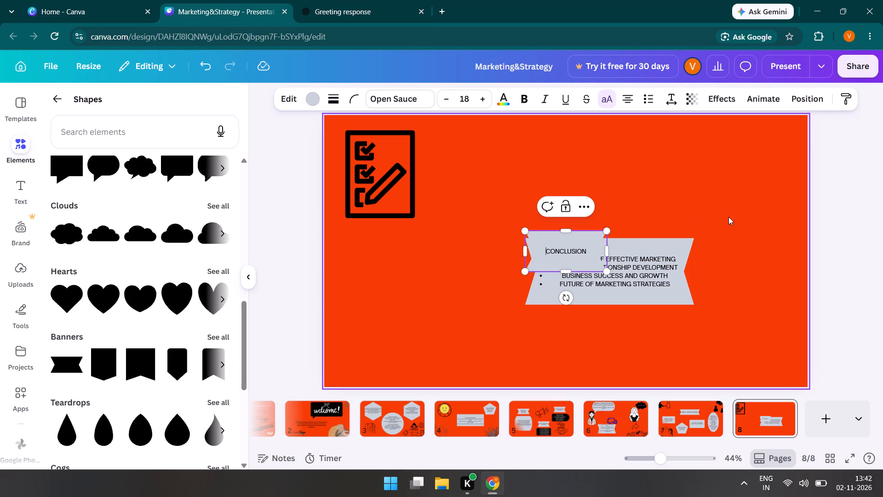
# Move the CONCLUSION banner just above the points banner, roughly centred over it, and reduce its height.
pyautogui.moveTo(575, 245); pyautogui.dragTo(583, 232)
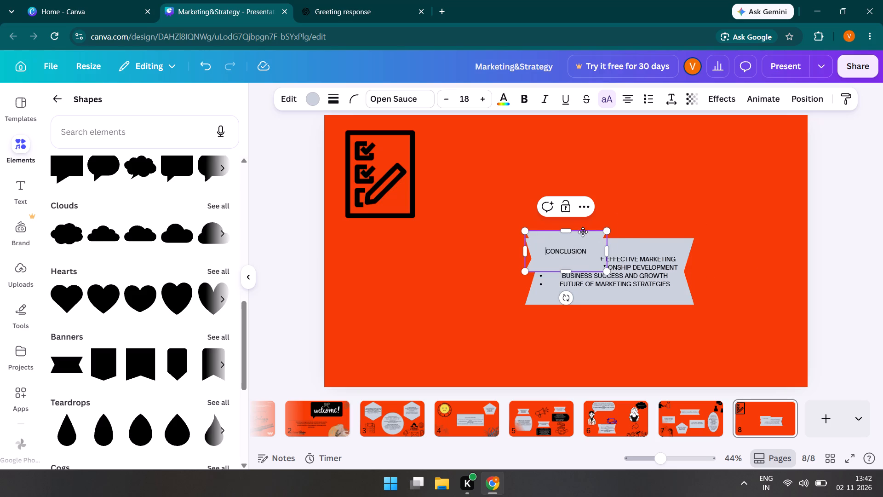
pyautogui.moveTo(583, 232); pyautogui.dragTo(617, 205)
pyautogui.click(477, 180)
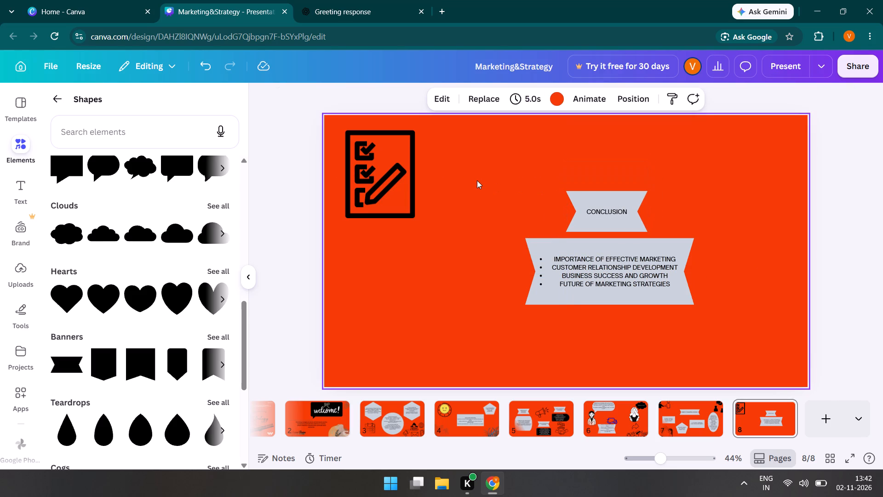
pyautogui.click(642, 209)
pyautogui.moveTo(606, 191); pyautogui.dragTo(606, 192)
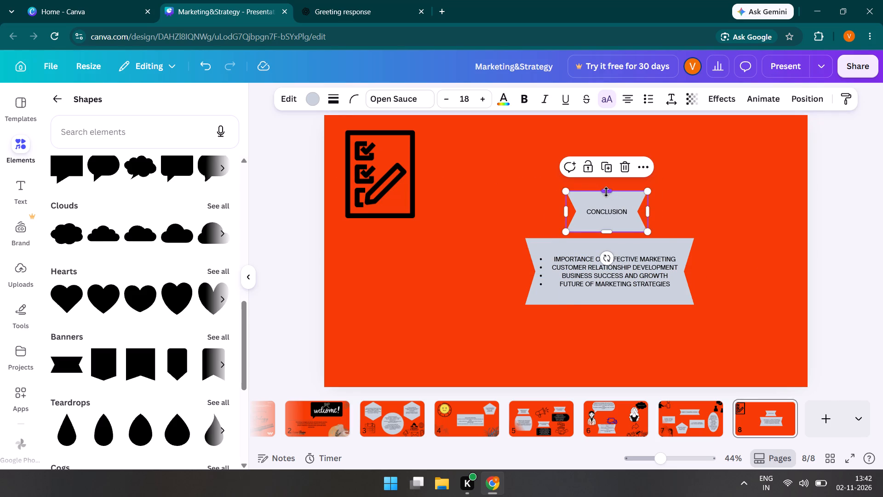
pyautogui.moveTo(606, 192); pyautogui.dragTo(605, 200)
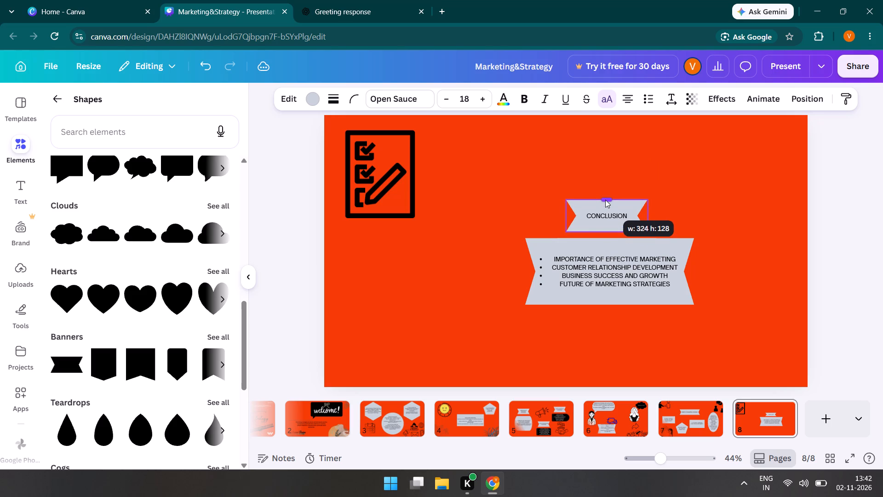
pyautogui.moveTo(605, 200); pyautogui.dragTo(605, 203)
pyautogui.click(489, 178)
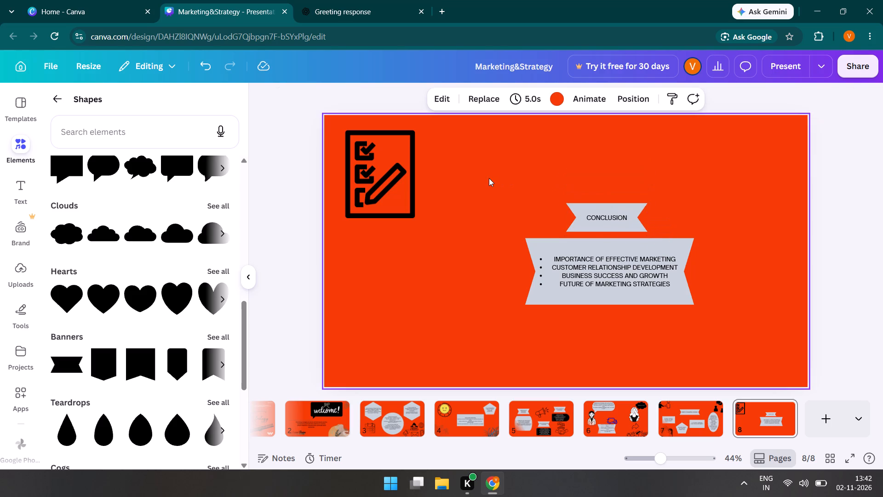
pyautogui.click(463, 273)
# Add the black target-and-arrow graphic from the recommended elements to page 8, shrink it, and place it below the checklist-and-pencil graphic.
pyautogui.scroll(2, 157, 243)
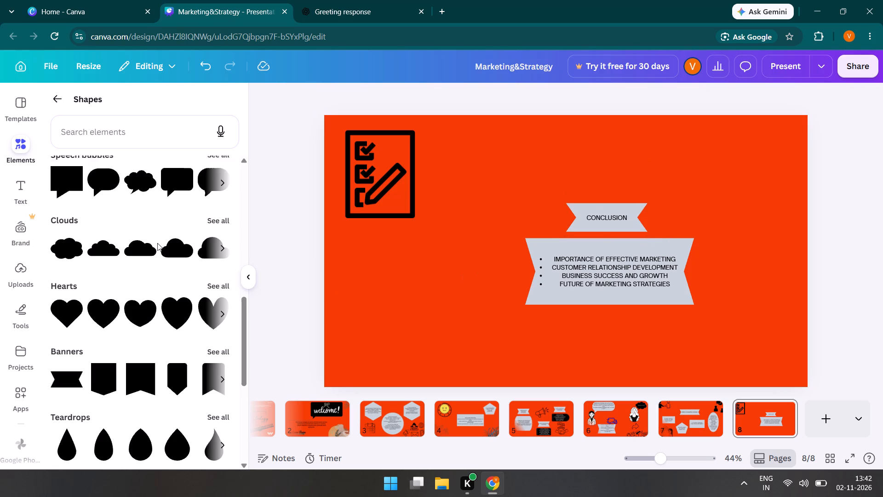
pyautogui.scroll(6, 157, 243)
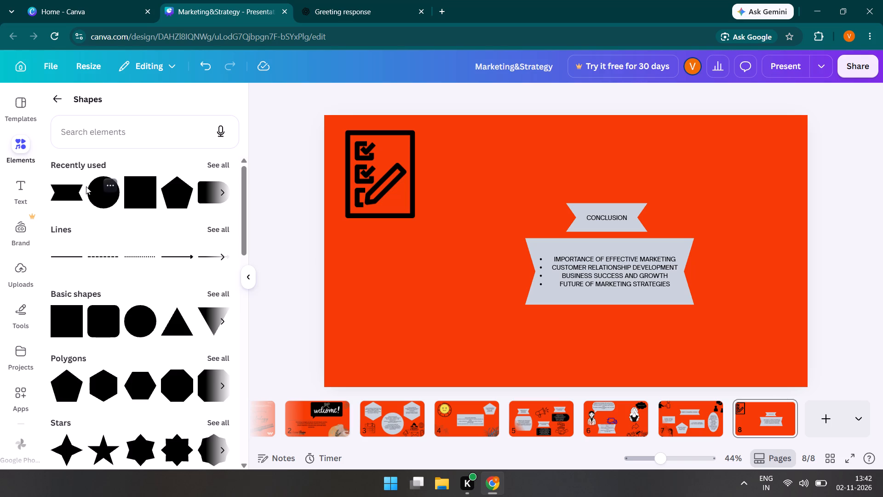
pyautogui.click(51, 98)
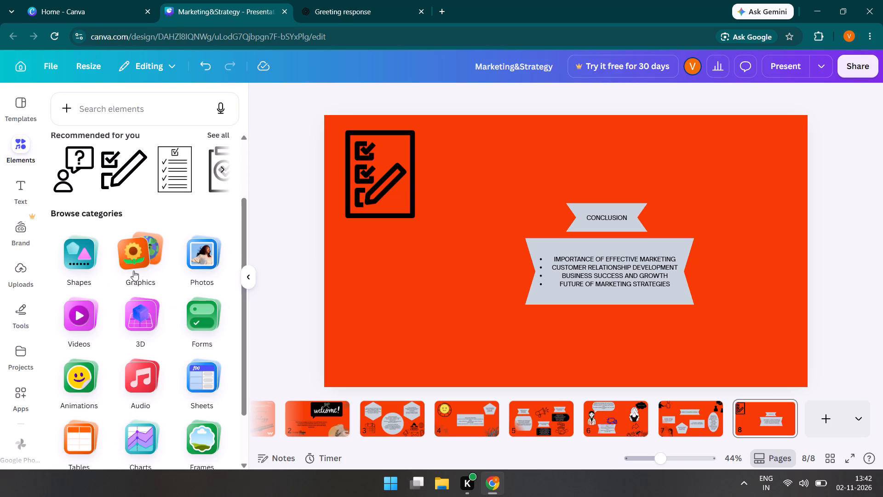
pyautogui.click(225, 130)
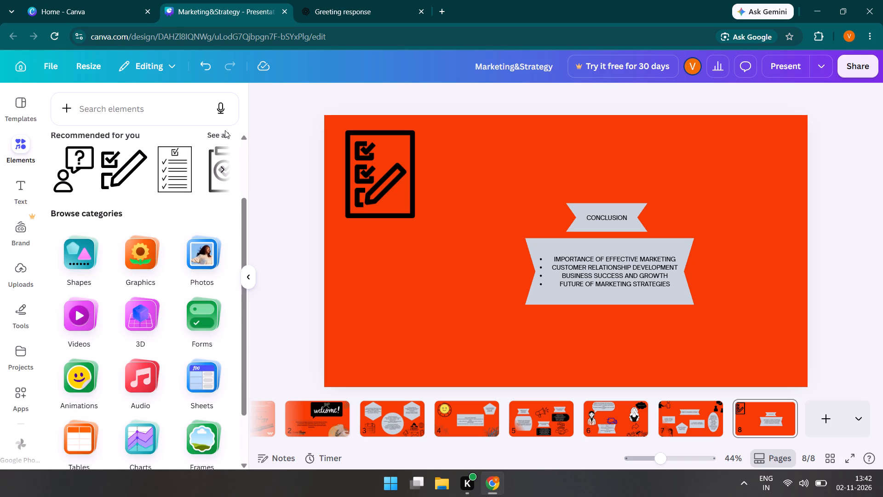
pyautogui.click(222, 133)
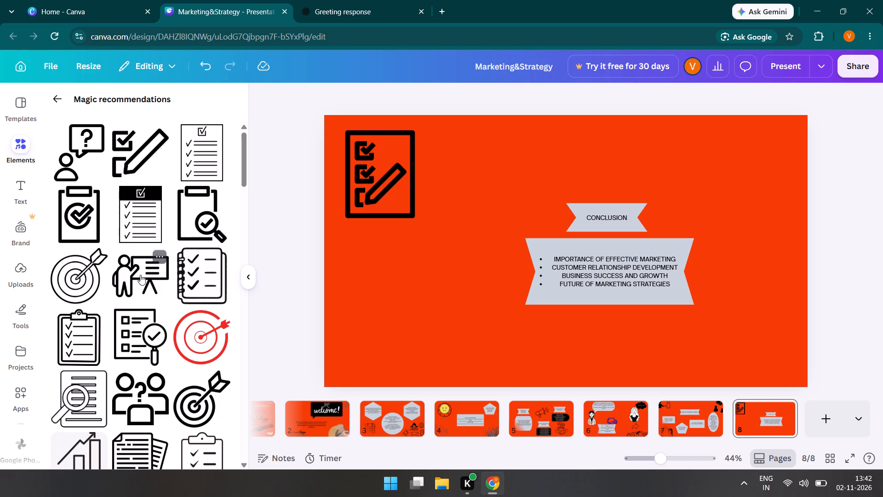
pyautogui.click(204, 398)
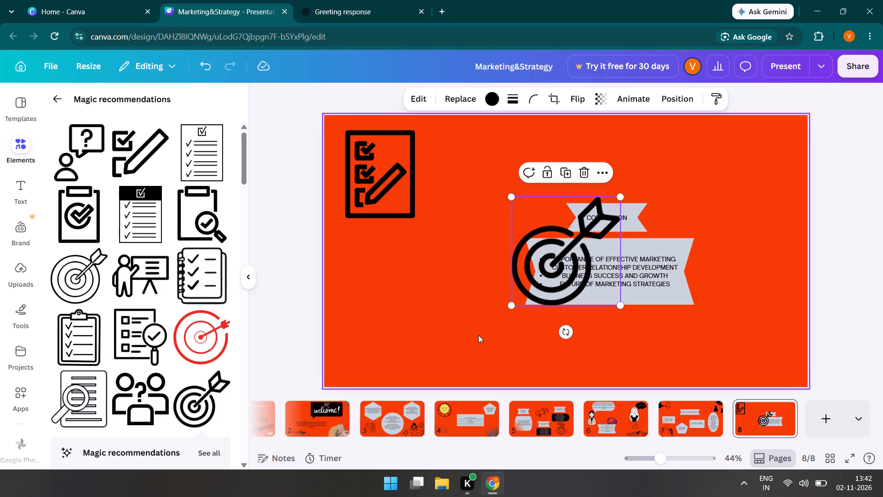
pyautogui.moveTo(537, 262); pyautogui.dragTo(465, 266)
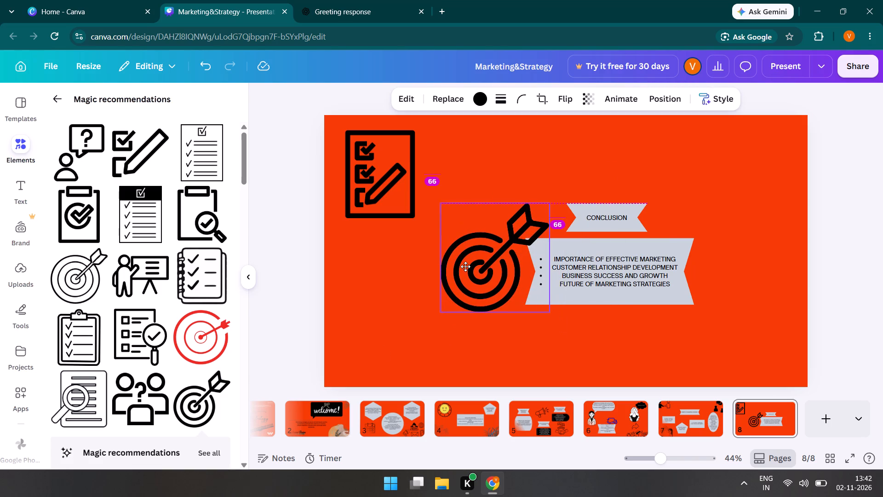
pyautogui.moveTo(465, 266); pyautogui.dragTo(407, 321)
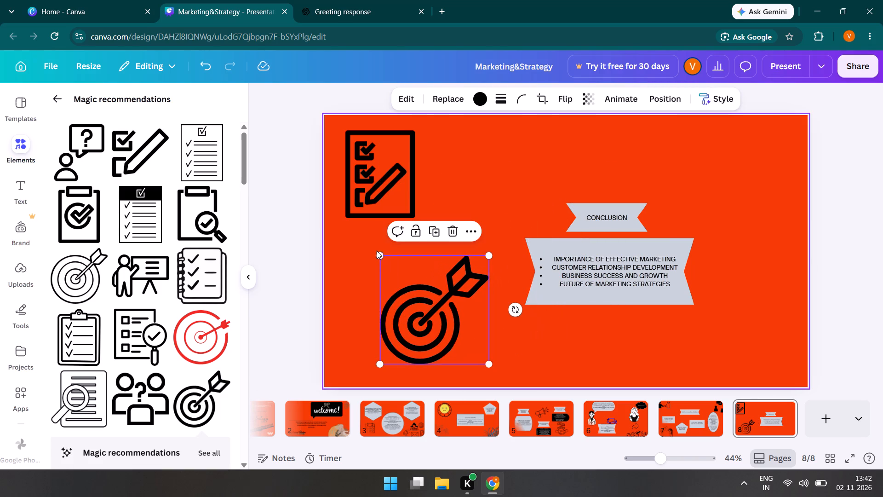
pyautogui.moveTo(378, 254); pyautogui.dragTo(409, 275)
pyautogui.moveTo(419, 322); pyautogui.dragTo(412, 322)
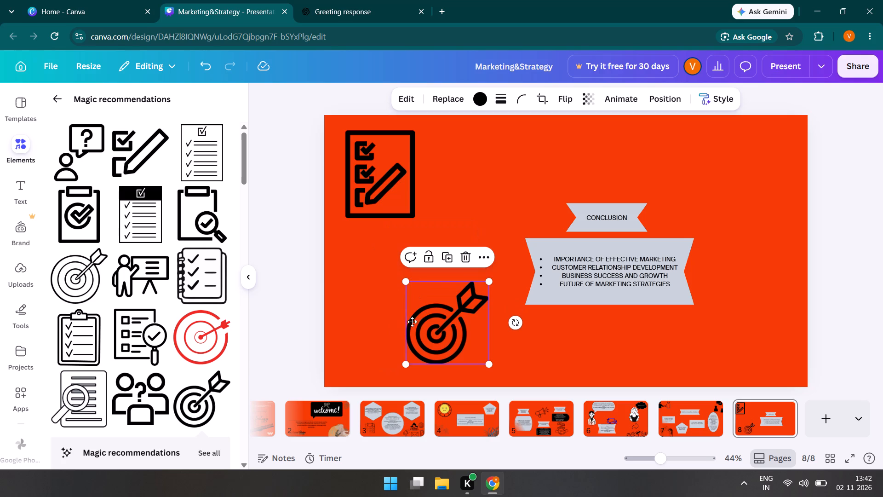
pyautogui.moveTo(412, 322); pyautogui.dragTo(401, 306)
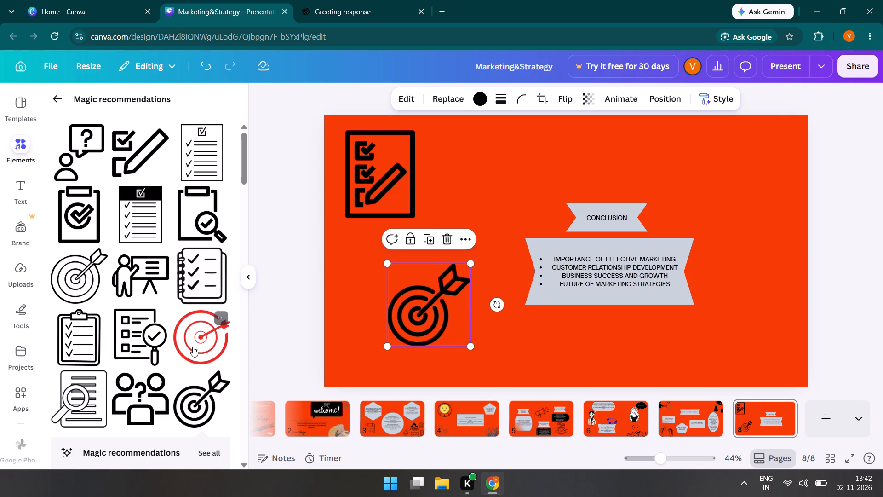
# Add the black clipboard checklist graphic, resize it to about 250 by 340, and place it between the checklist-and-pencil graphic and the banners.
pyautogui.scroll(-2, 193, 347)
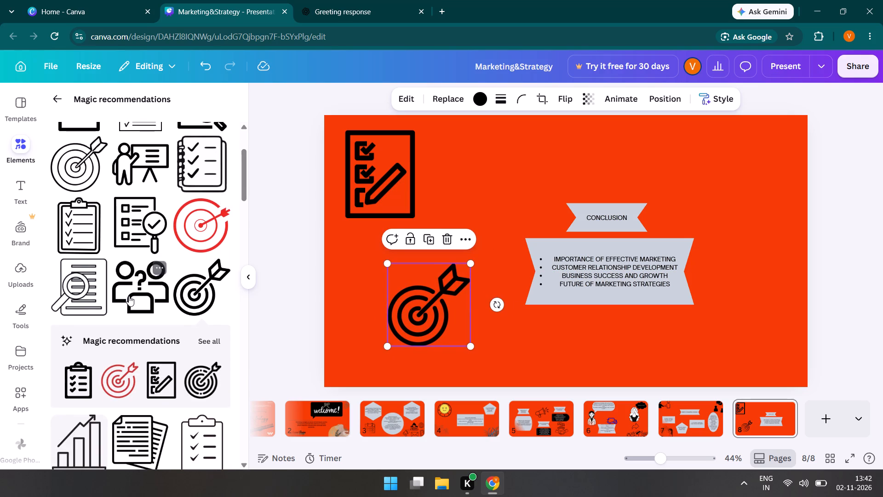
pyautogui.click(69, 390)
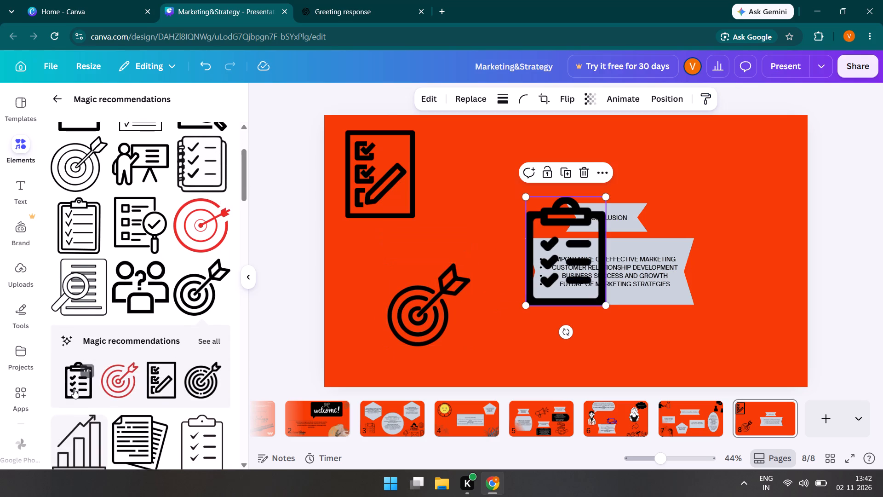
pyautogui.moveTo(555, 255); pyautogui.dragTo(460, 202)
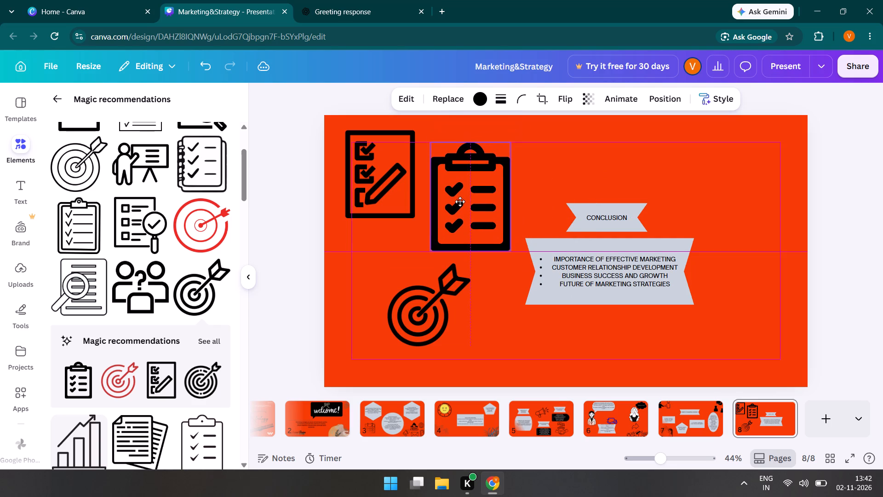
pyautogui.moveTo(460, 202); pyautogui.dragTo(462, 211)
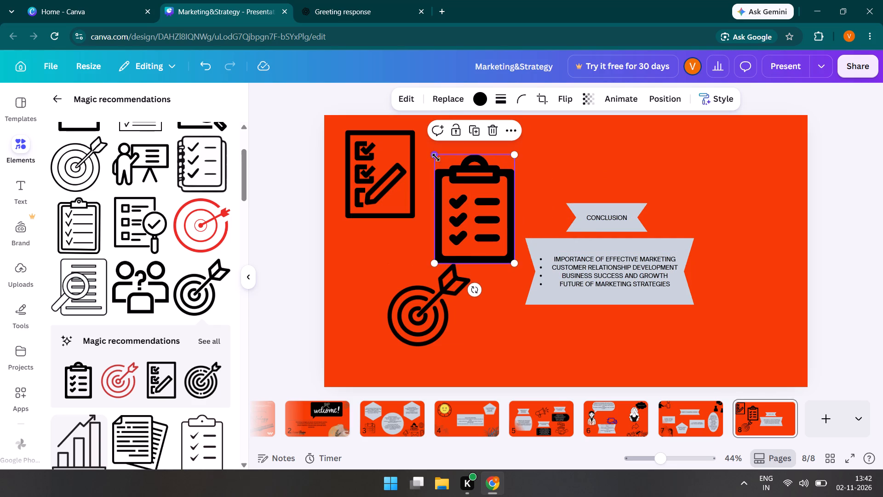
pyautogui.moveTo(436, 157); pyautogui.dragTo(446, 190)
pyautogui.moveTo(480, 224); pyautogui.dragTo(453, 210)
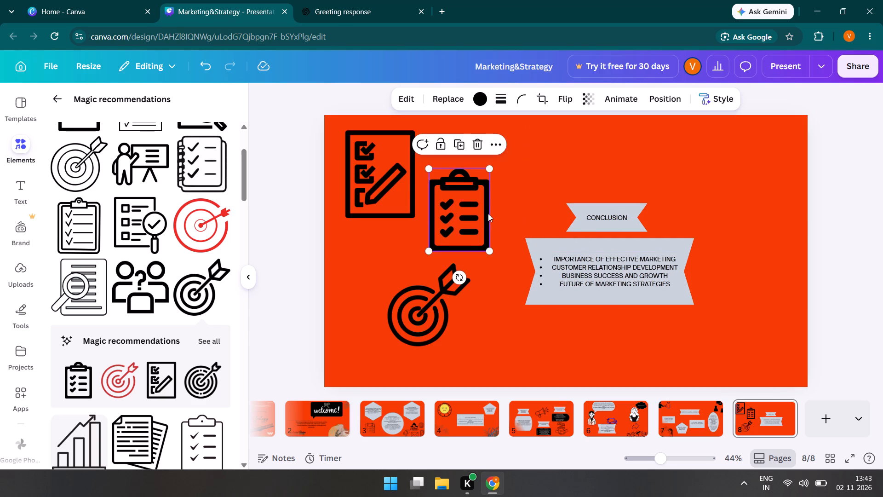
pyautogui.moveTo(490, 250); pyautogui.dragTo(495, 252)
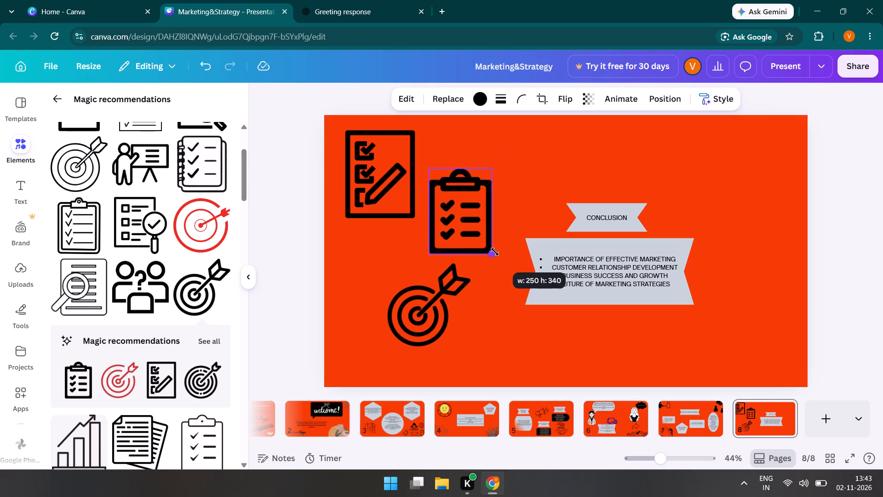
pyautogui.moveTo(495, 252); pyautogui.dragTo(496, 253)
pyautogui.click(369, 265)
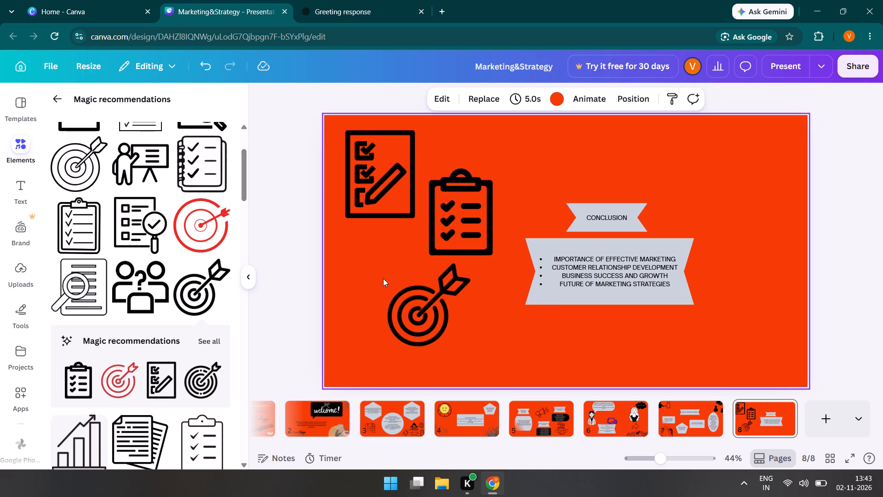
# Move the target graphic toward the slide's lower-left corner, clear of the clipboard and beneath the checklist-and-pencil graphic.
pyautogui.moveTo(404, 315); pyautogui.dragTo(370, 323)
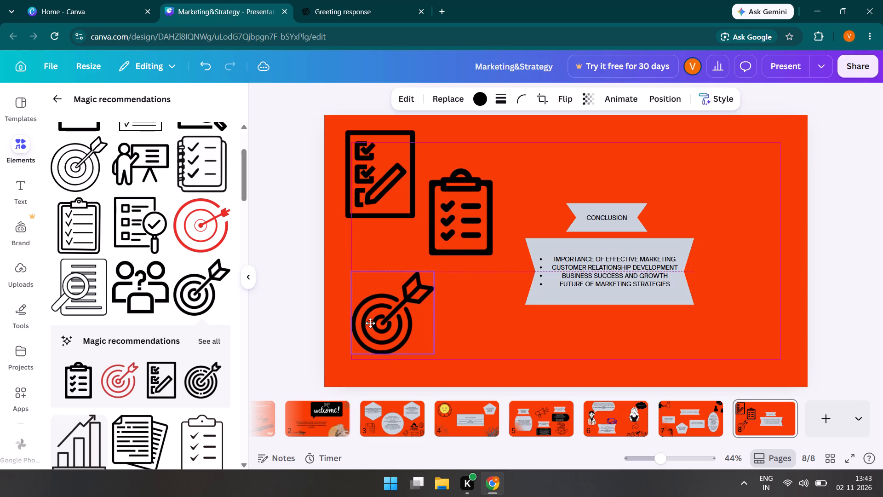
pyautogui.moveTo(370, 323); pyautogui.dragTo(369, 318)
pyautogui.moveTo(369, 318); pyautogui.dragTo(369, 305)
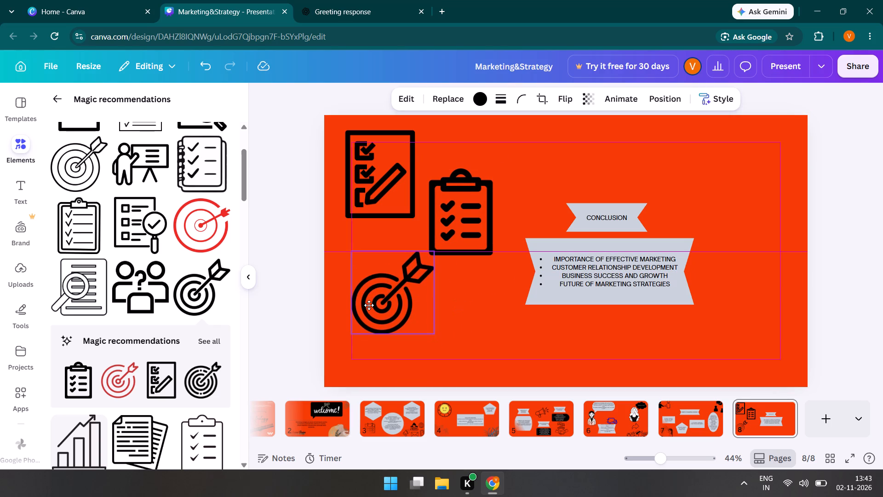
pyautogui.moveTo(369, 305); pyautogui.dragTo(376, 321)
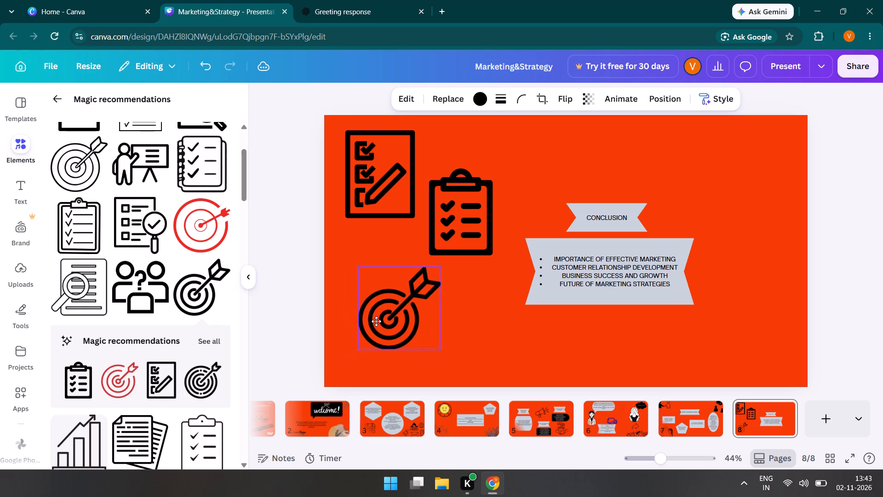
pyautogui.moveTo(376, 321); pyautogui.dragTo(377, 321)
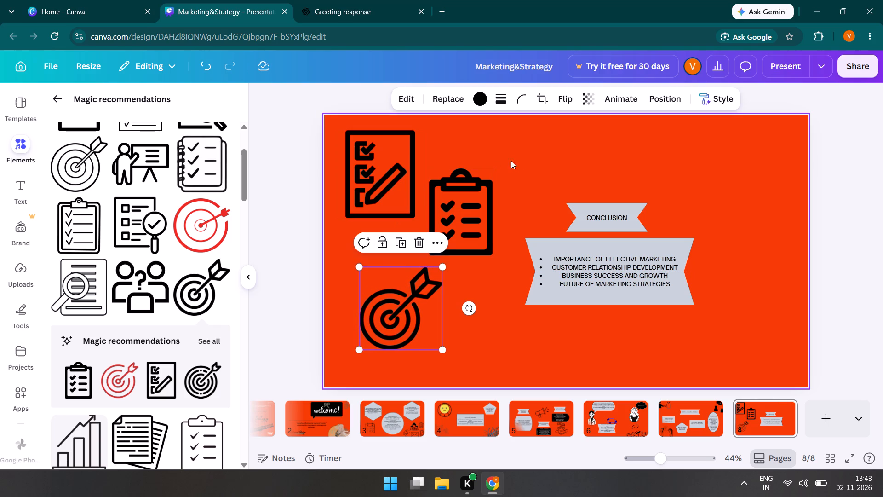
pyautogui.click(521, 160)
# Add the rising bar chart graphic with a flag, shrink it, and place it near the slide's upper-right corner.
pyautogui.scroll(-3, 128, 309)
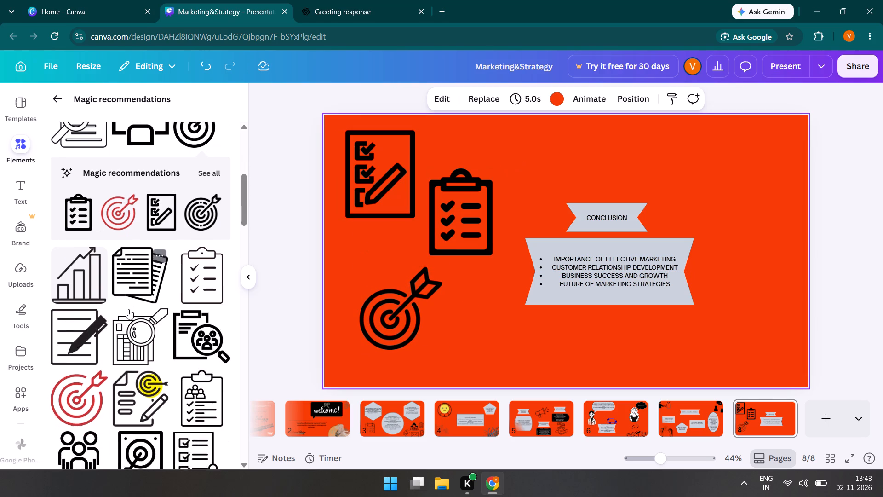
pyautogui.scroll(-3, 128, 309)
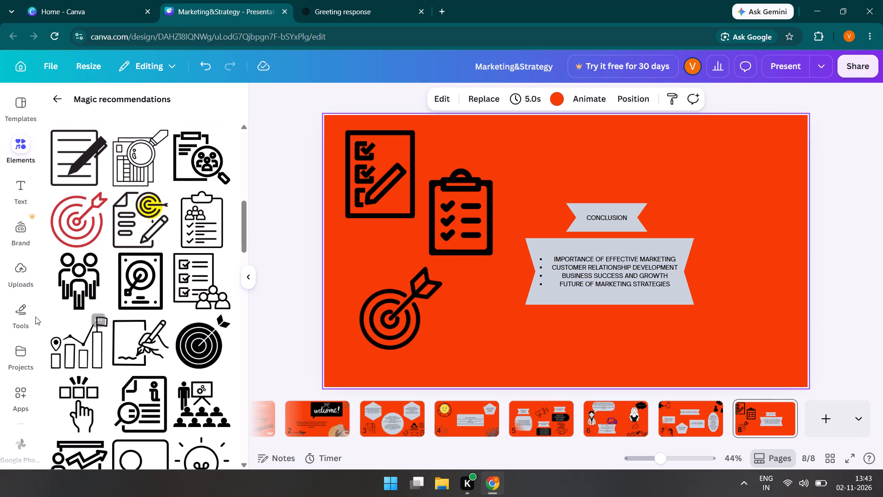
pyautogui.click(78, 335)
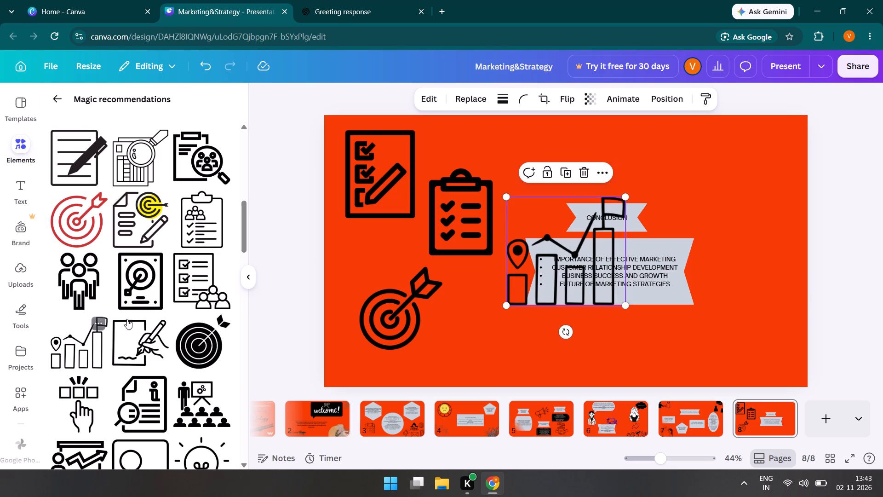
pyautogui.moveTo(564, 254); pyautogui.dragTo(690, 262)
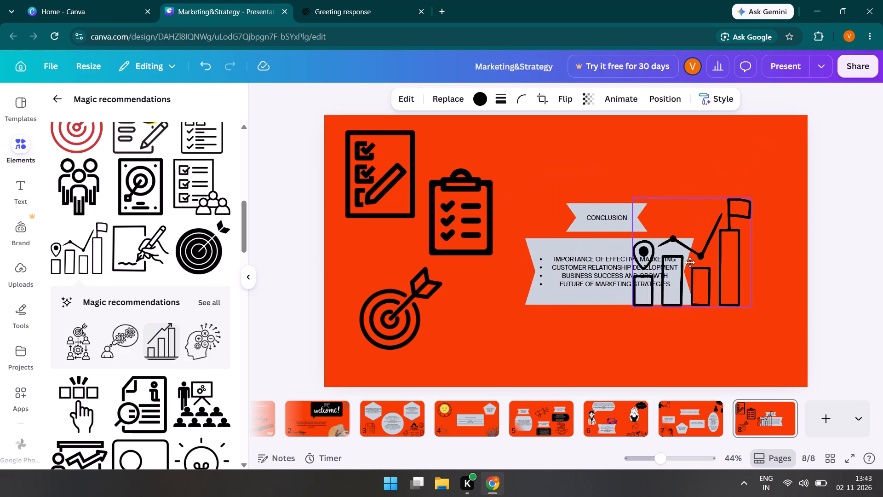
pyautogui.moveTo(690, 262); pyautogui.dragTo(768, 190)
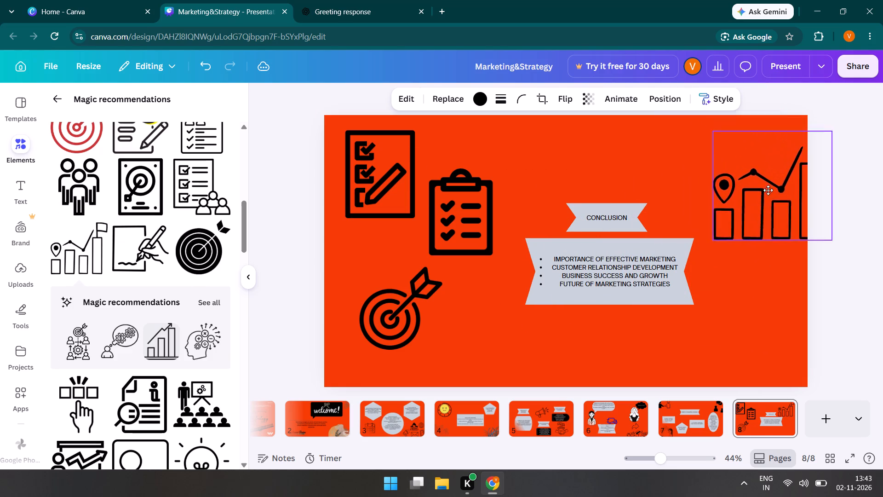
pyautogui.moveTo(768, 190); pyautogui.dragTo(731, 173)
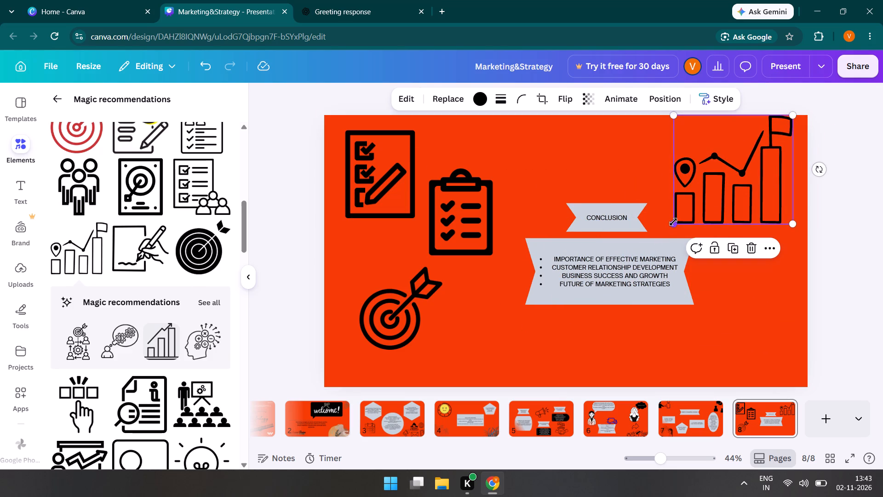
pyautogui.moveTo(673, 223); pyautogui.dragTo(701, 204)
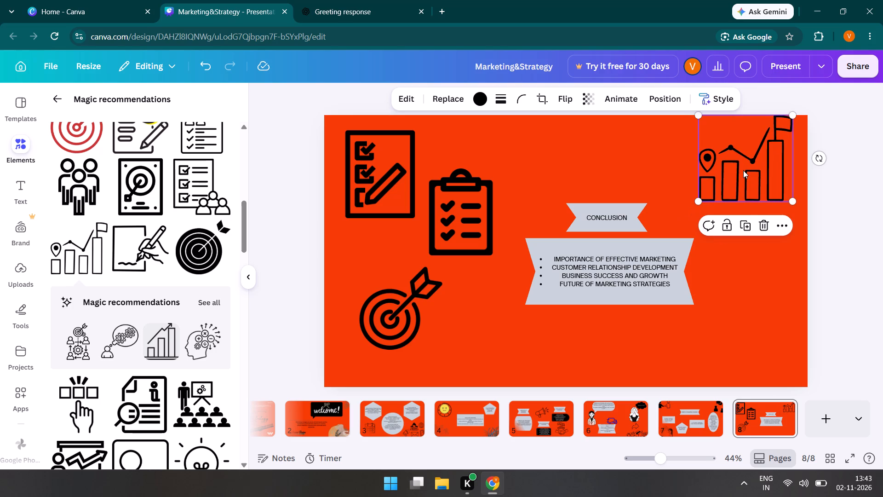
pyautogui.moveTo(743, 170); pyautogui.dragTo(731, 191)
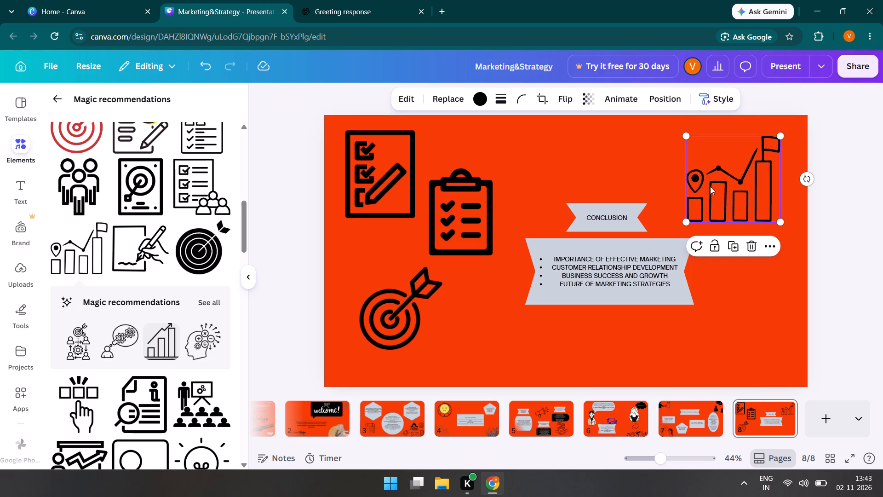
pyautogui.click(614, 178)
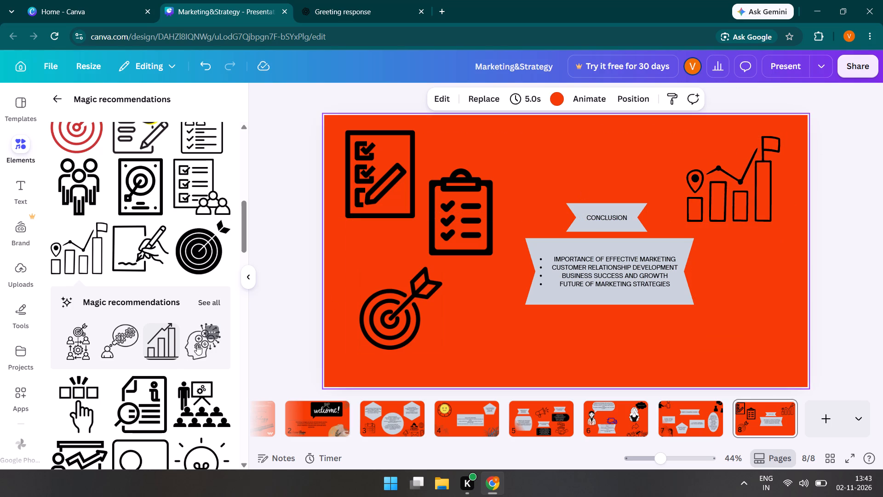
# Add the graphic of a person with gears in a thought bubble and place it in the slide's lower-right corner.
pyautogui.click(108, 347)
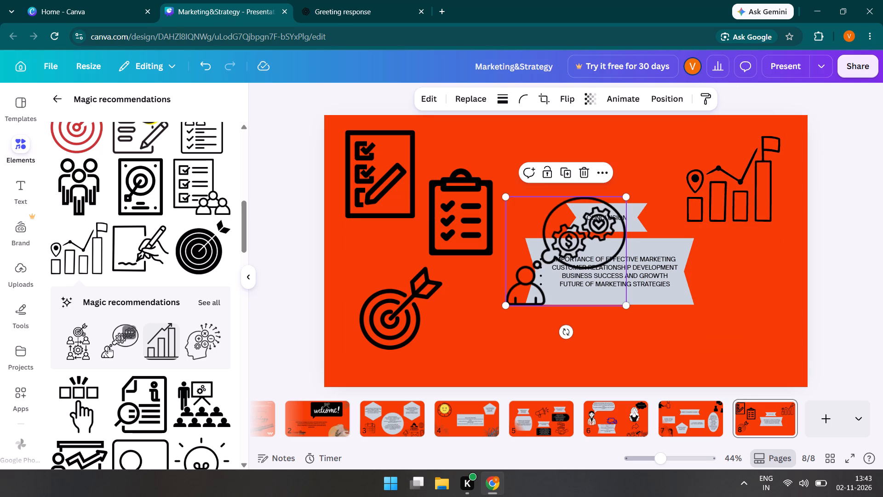
pyautogui.moveTo(543, 283); pyautogui.dragTo(673, 348)
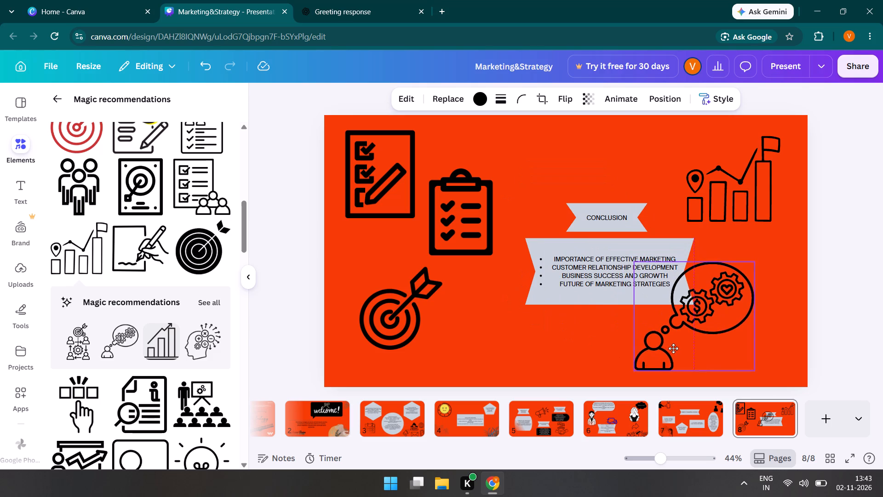
pyautogui.moveTo(673, 348); pyautogui.dragTo(720, 359)
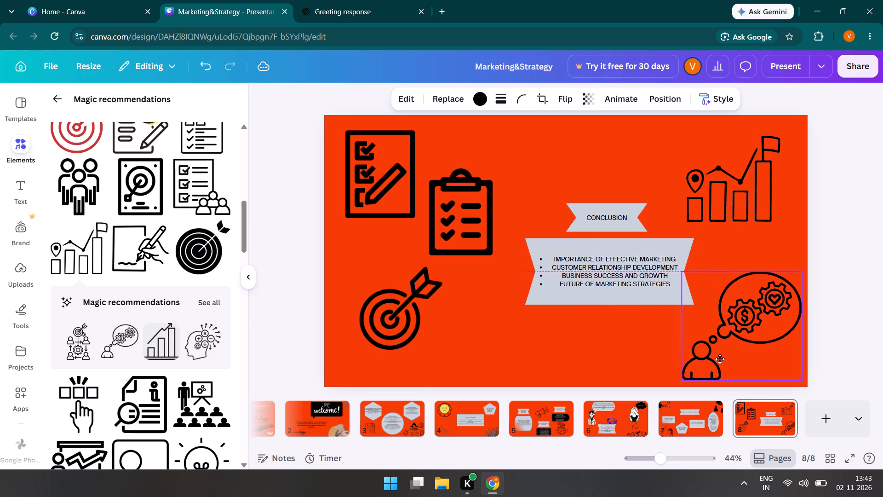
pyautogui.moveTo(720, 359); pyautogui.dragTo(719, 365)
pyautogui.click(567, 346)
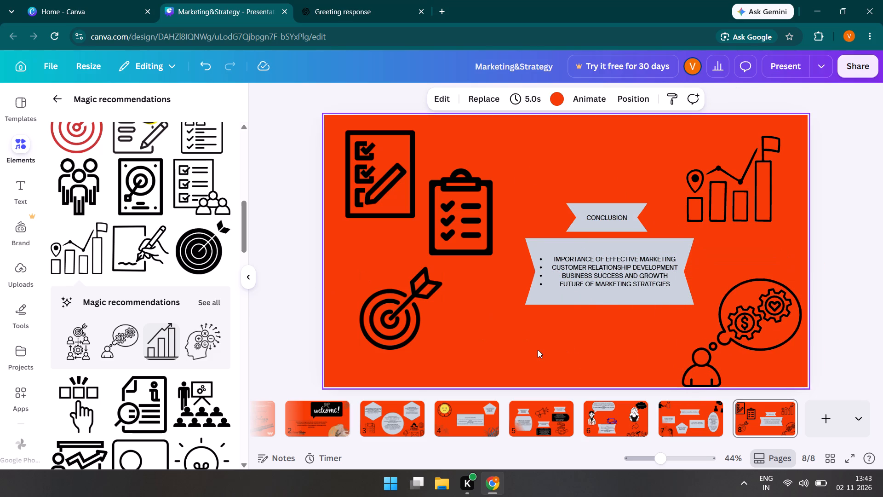
# Add a new blank page 9 after the conclusion slide.
pyautogui.moveTo(804, 428); pyautogui.dragTo(822, 429)
pyautogui.click(822, 429)
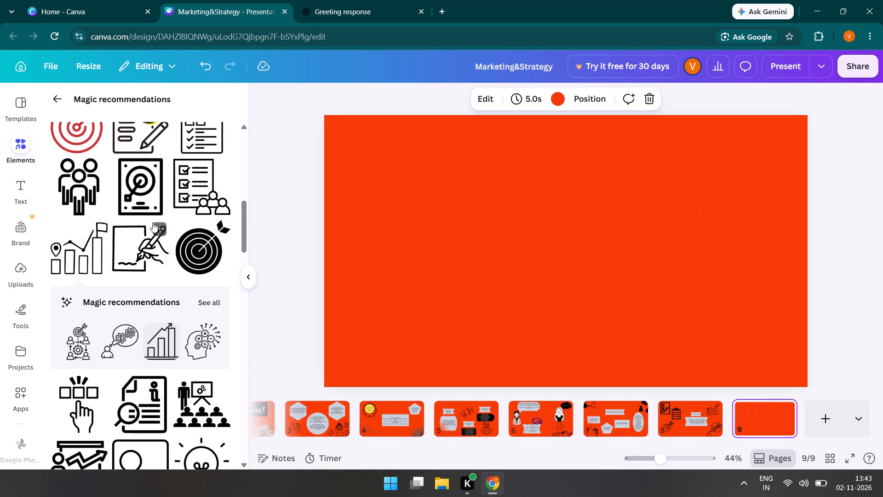
# Add the SUBSCRIBE, share and THANKYOU word animations from the Animations category to page 9.
pyautogui.scroll(7, 153, 222)
pyautogui.click(56, 99)
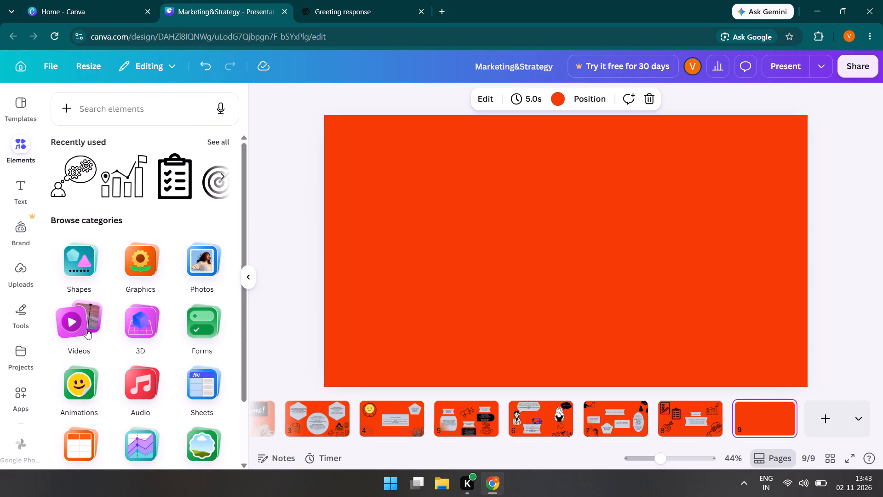
pyautogui.click(147, 328)
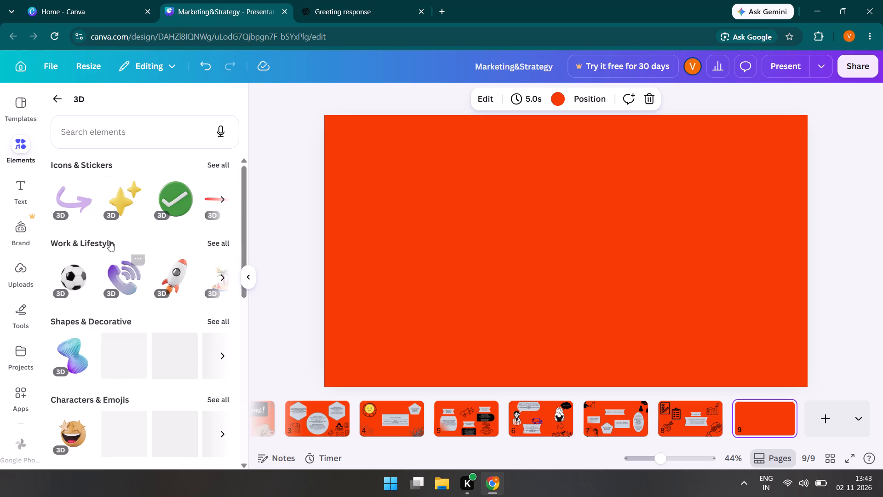
pyautogui.scroll(-3, 109, 335)
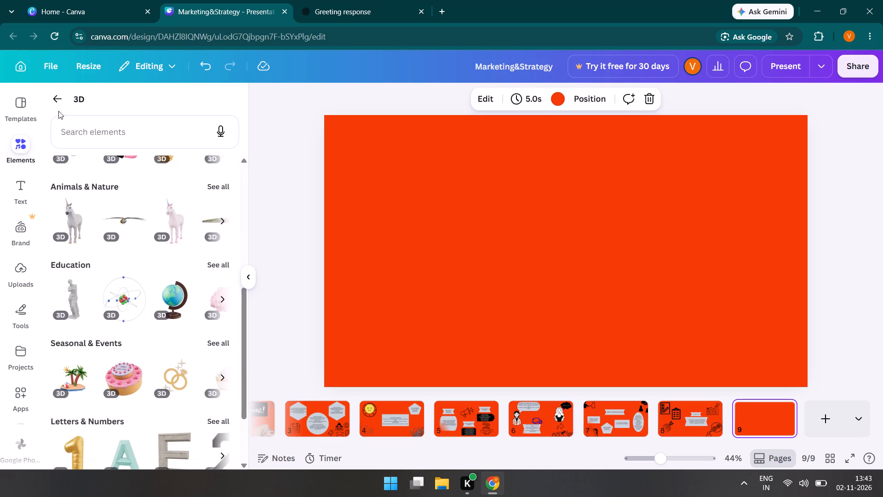
pyautogui.click(55, 101)
pyautogui.scroll(-2, 118, 304)
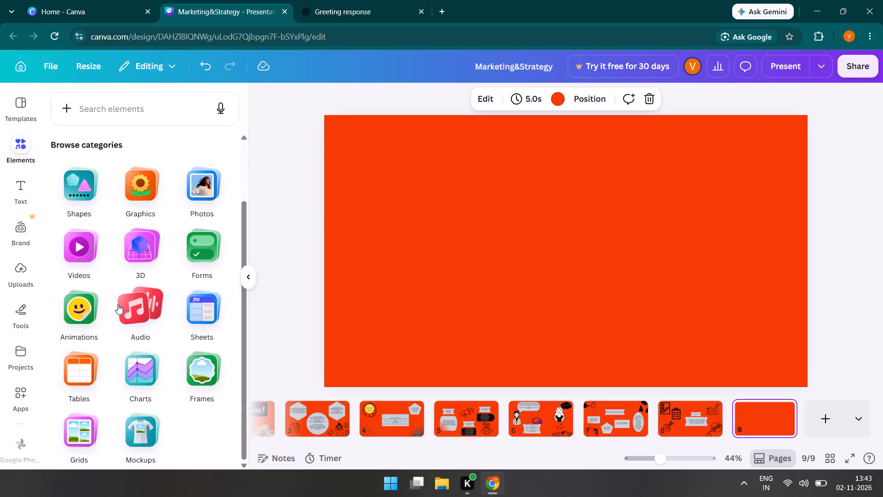
pyautogui.click(70, 298)
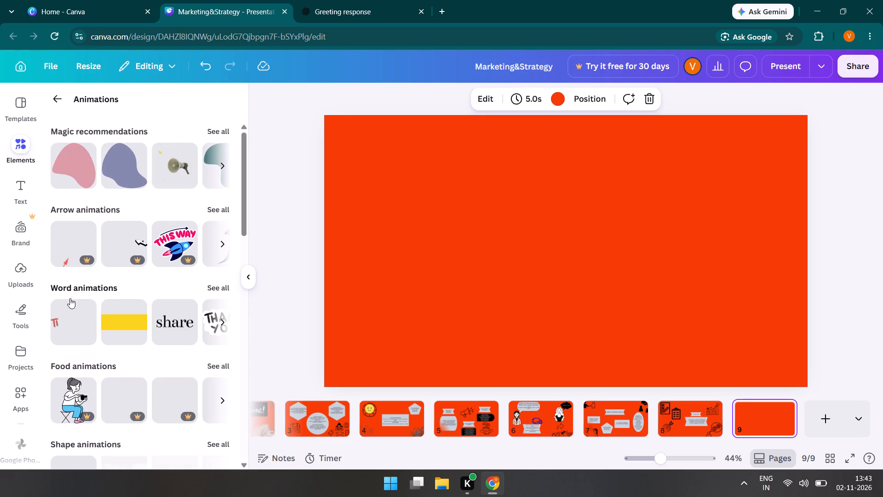
pyautogui.click(118, 319)
pyautogui.click(178, 320)
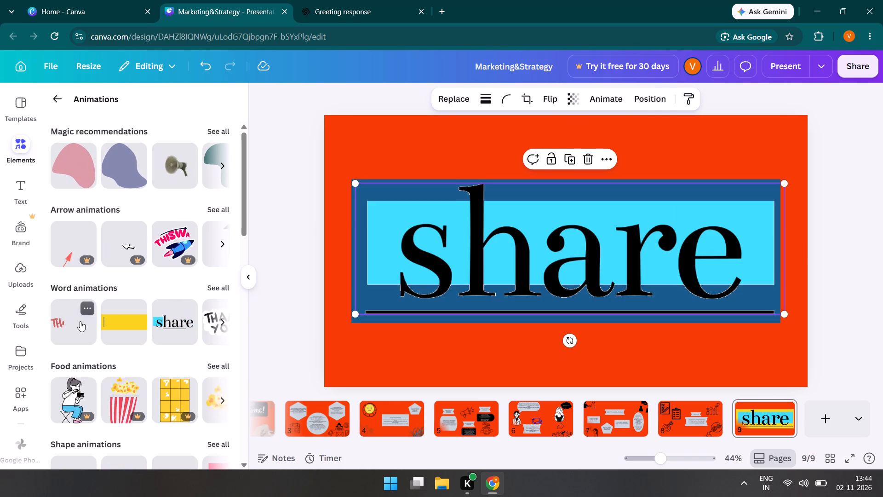
pyautogui.click(73, 336)
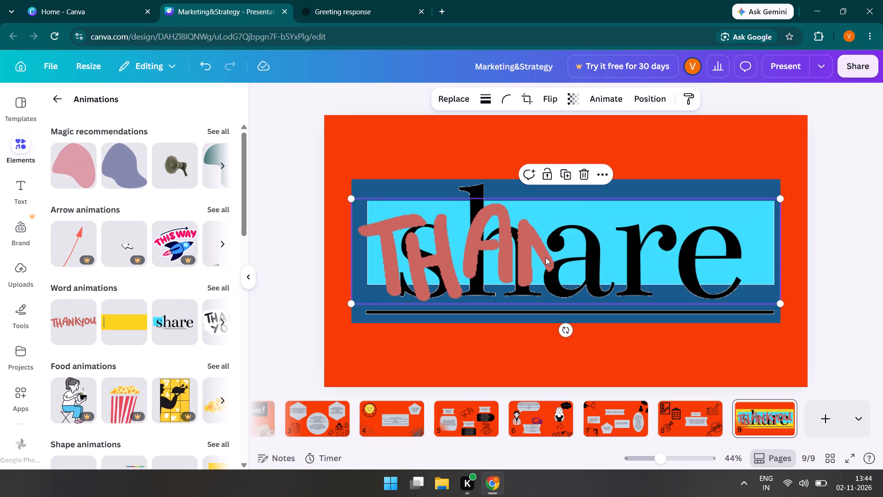
# Separate the overlapping word animations, shrinking the SUBSCRIBE banner and placing it near the middle of the slide's lower half.
pyautogui.moveTo(545, 257); pyautogui.dragTo(551, 190)
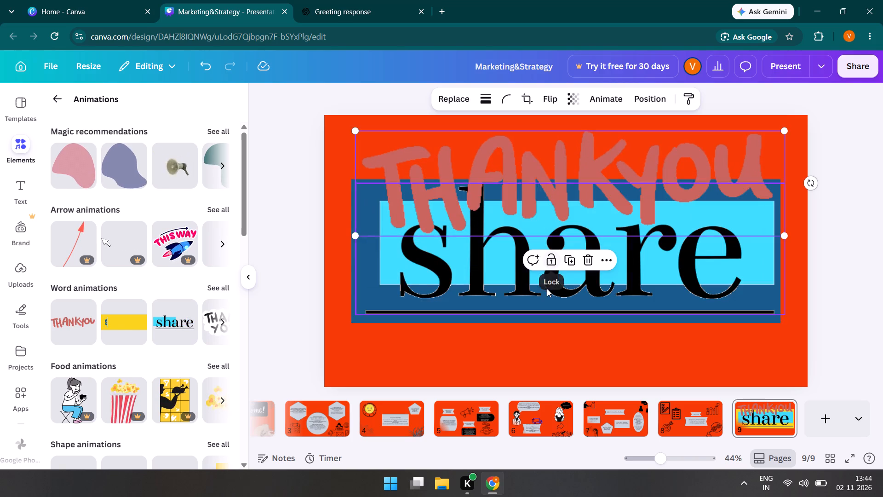
pyautogui.moveTo(545, 291); pyautogui.dragTo(564, 238)
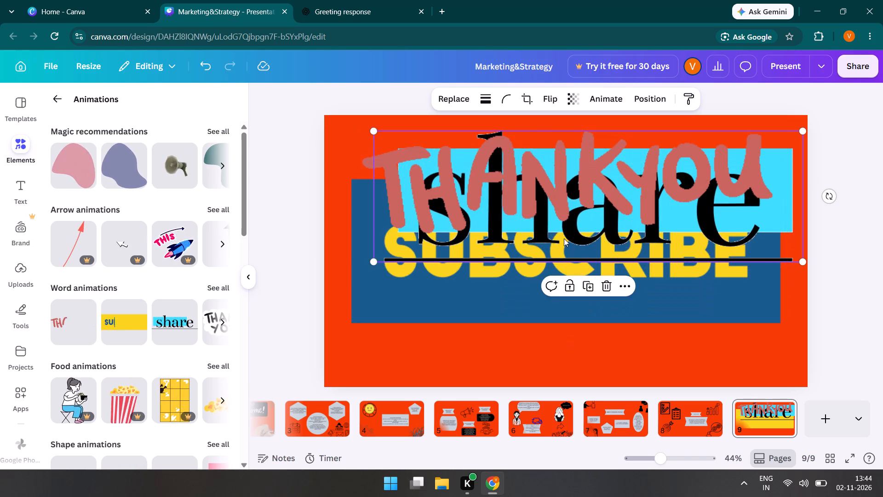
pyautogui.moveTo(557, 309); pyautogui.dragTo(533, 343)
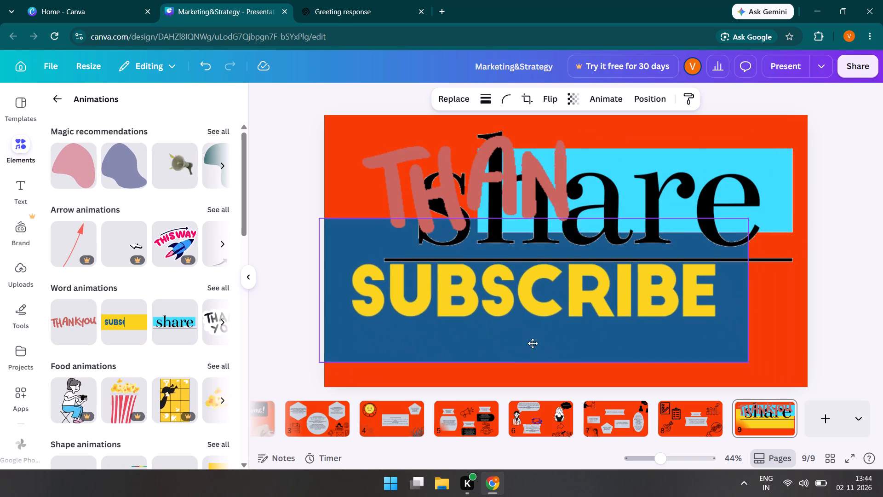
pyautogui.moveTo(533, 343); pyautogui.dragTo(545, 320)
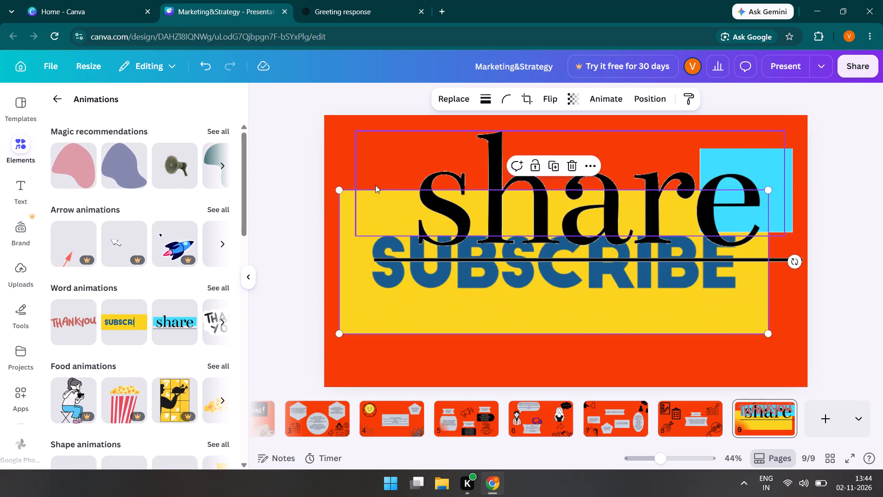
pyautogui.moveTo(337, 190); pyautogui.dragTo(555, 292)
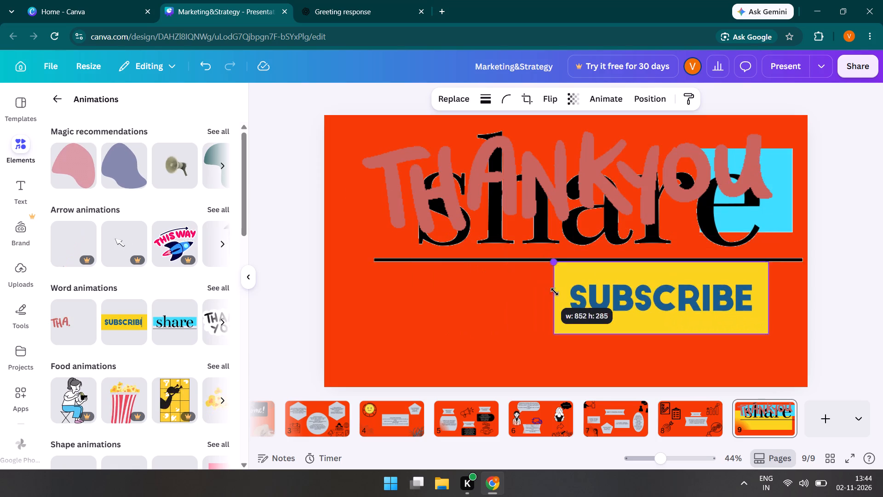
pyautogui.moveTo(555, 292); pyautogui.dragTo(579, 300)
pyautogui.moveTo(672, 306); pyautogui.dragTo(575, 303)
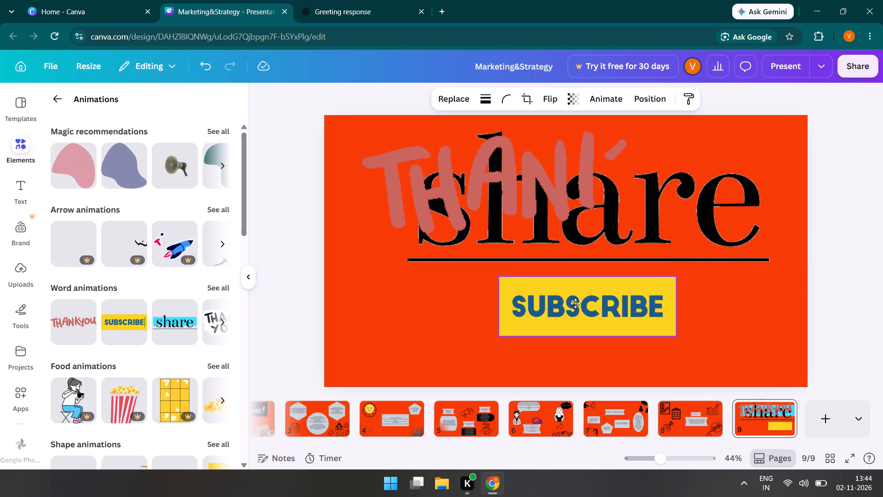
pyautogui.moveTo(575, 303); pyautogui.dragTo(547, 298)
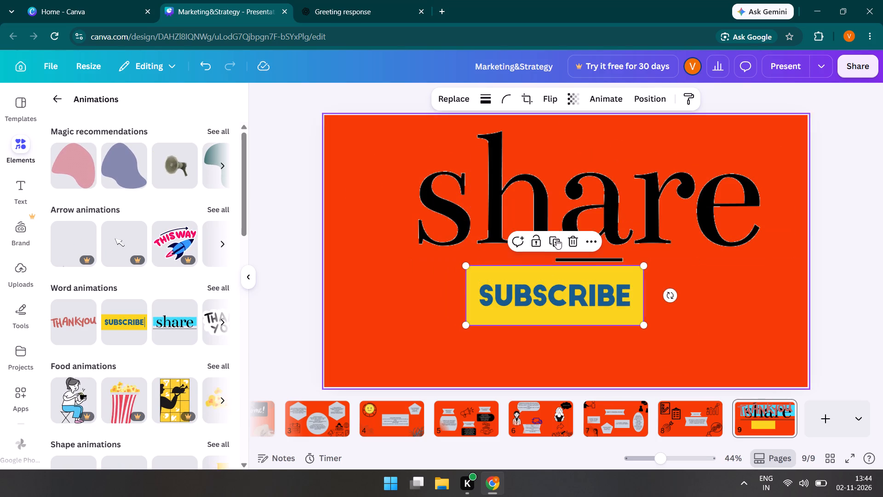
# Move the share animation to the slide's bottom edge and centre the THANKYOU animation horizontally in the upper half.
pyautogui.moveTo(560, 218); pyautogui.dragTo(551, 155)
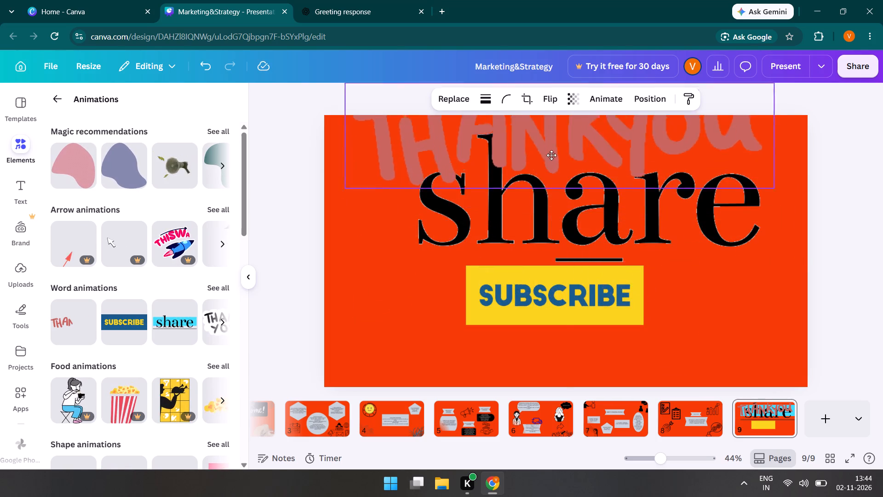
pyautogui.moveTo(551, 155); pyautogui.dragTo(552, 139)
pyautogui.moveTo(525, 235); pyautogui.dragTo(524, 351)
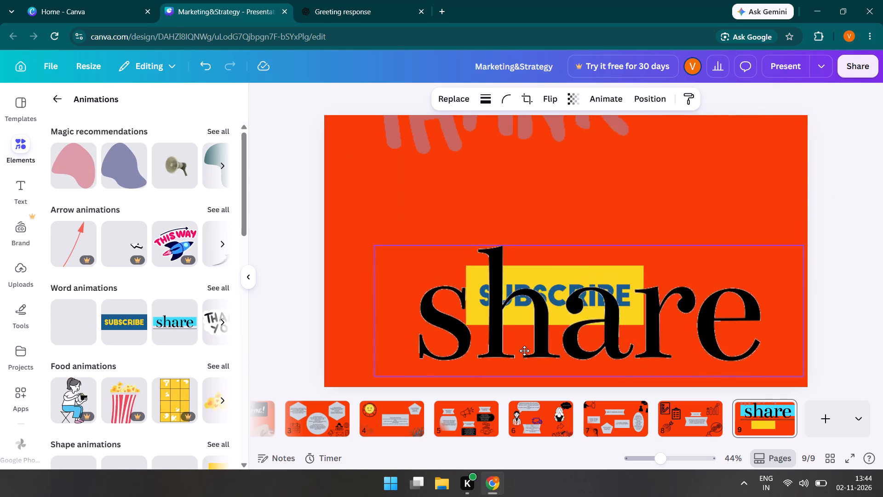
pyautogui.moveTo(524, 351); pyautogui.dragTo(504, 362)
pyautogui.moveTo(508, 135); pyautogui.dragTo(505, 235)
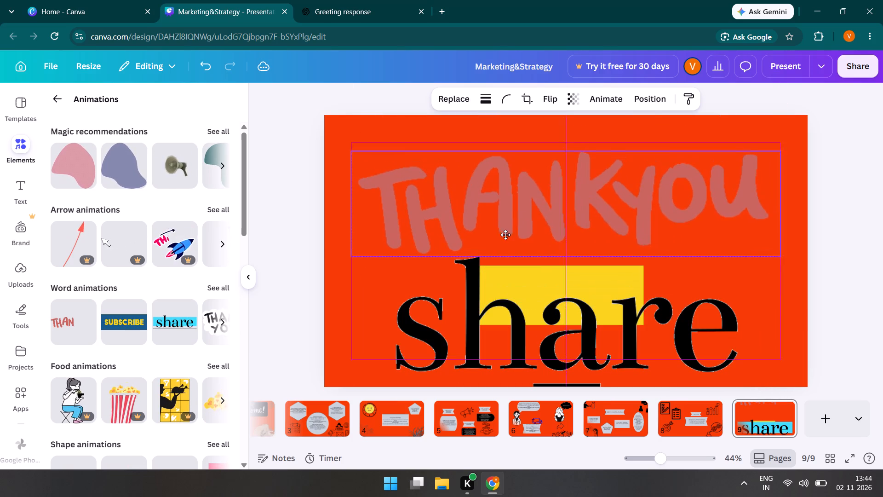
pyautogui.moveTo(505, 235); pyautogui.dragTo(509, 234)
# Shrink the share animation to about the SUBSCRIBE banner's width and place it beneath that banner.
pyautogui.click(481, 333)
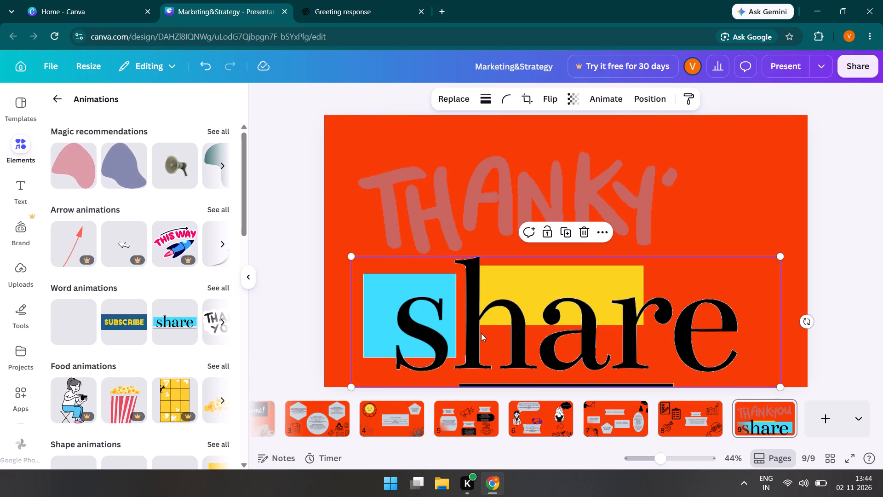
pyautogui.moveTo(351, 256); pyautogui.dragTo(516, 345)
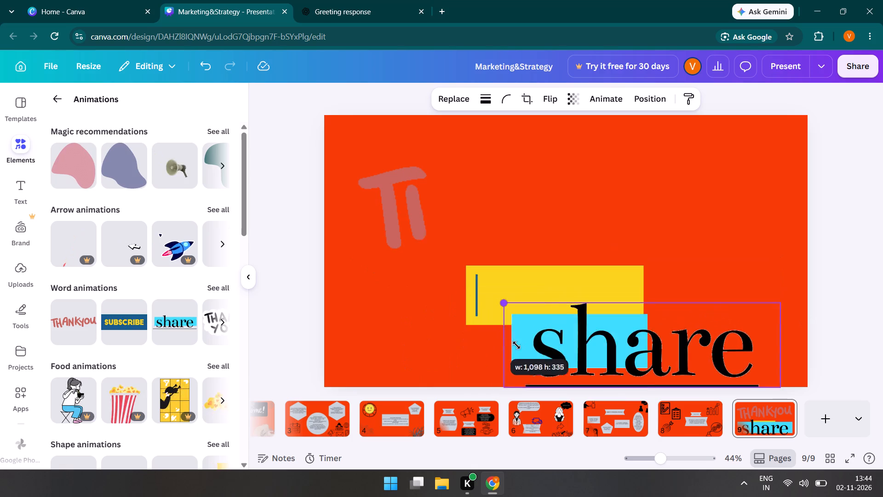
pyautogui.moveTo(516, 345); pyautogui.dragTo(588, 364)
pyautogui.moveTo(666, 364); pyautogui.dragTo(538, 363)
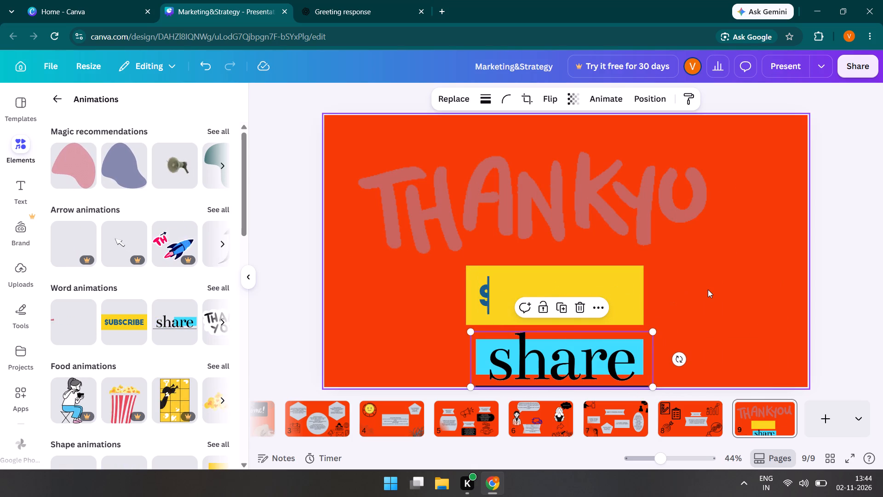
pyautogui.click(708, 289)
# Lower the THANKYOU animation slightly toward the SUBSCRIBE banner, keeping it horizontally centred on the slide.
pyautogui.moveTo(647, 208); pyautogui.dragTo(648, 222)
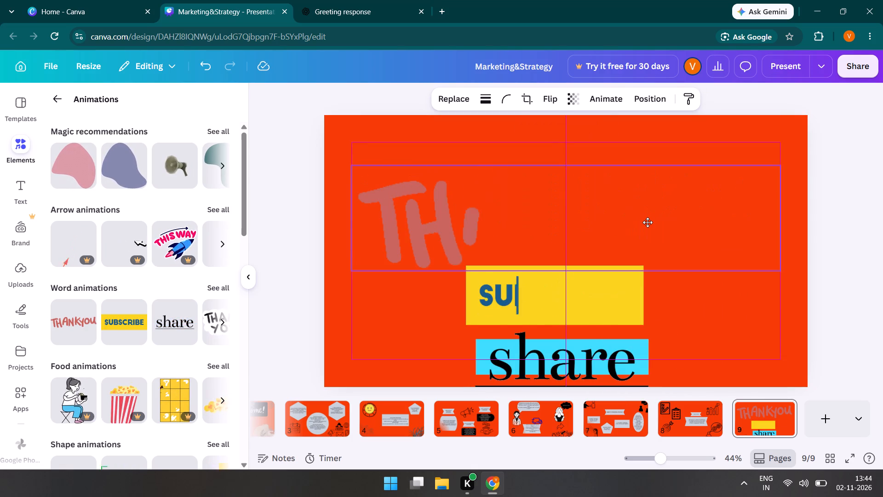
pyautogui.moveTo(648, 222); pyautogui.dragTo(648, 231)
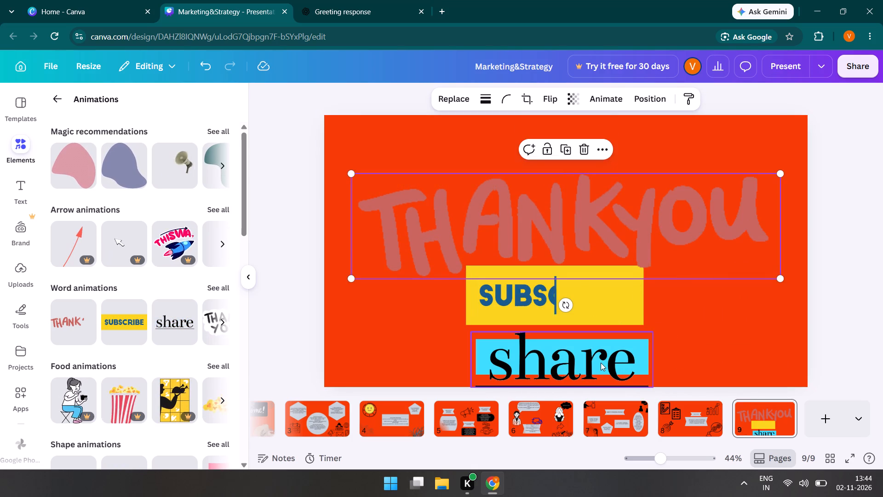
# Move the share animation up against the bottom of the SUBSCRIBE banner and centre it beneath the banner.
pyautogui.moveTo(600, 363); pyautogui.dragTo(596, 359)
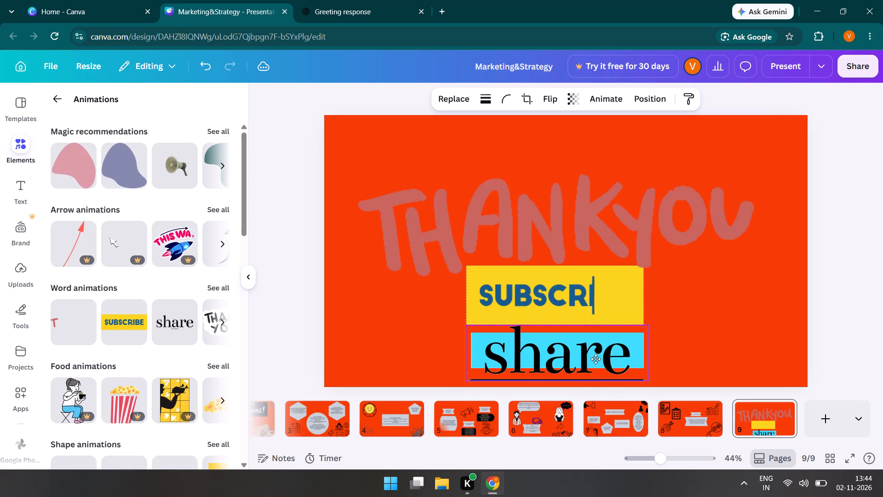
pyautogui.moveTo(596, 359); pyautogui.dragTo(599, 359)
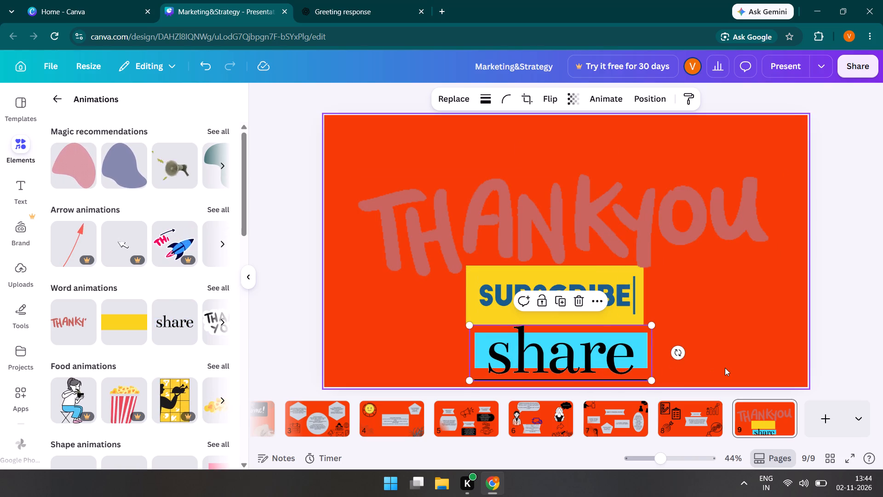
pyautogui.moveTo(577, 348); pyautogui.dragTo(564, 346)
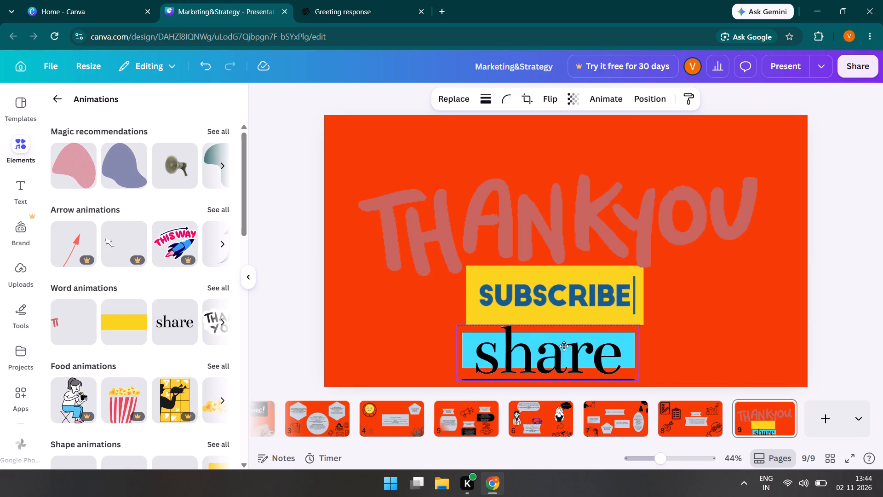
pyautogui.moveTo(564, 346); pyautogui.dragTo(566, 345)
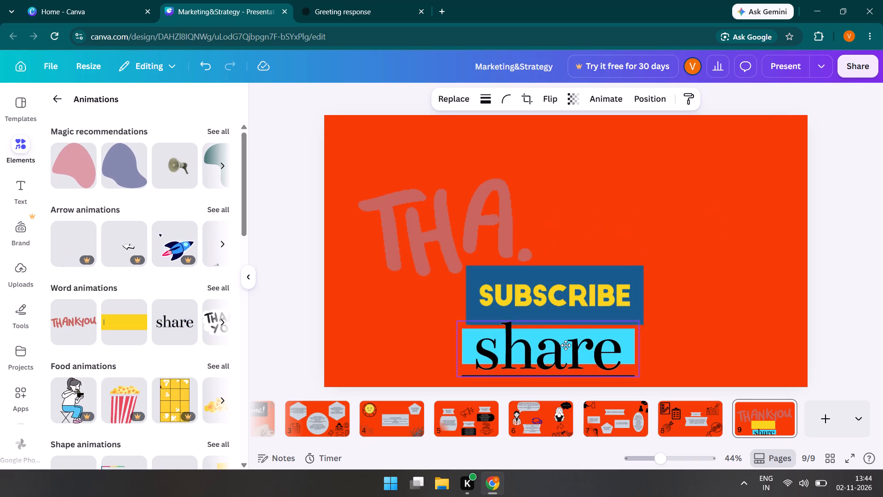
pyautogui.moveTo(566, 345); pyautogui.dragTo(570, 346)
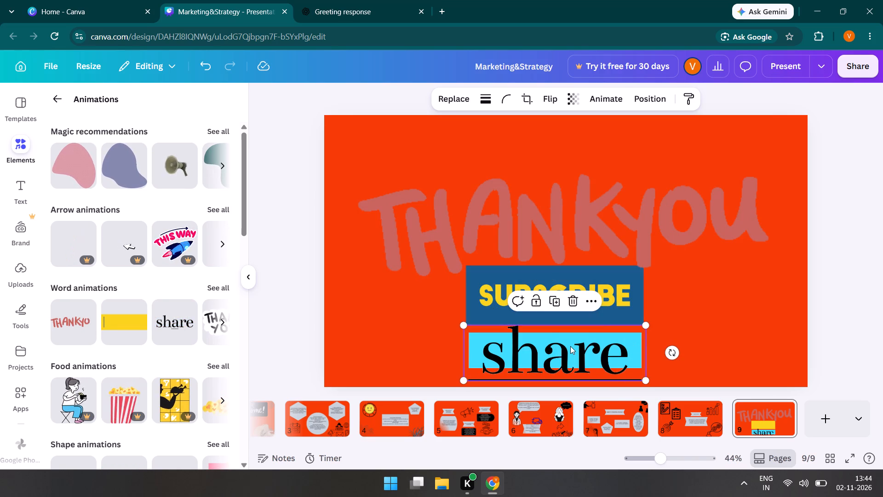
pyautogui.click(806, 309)
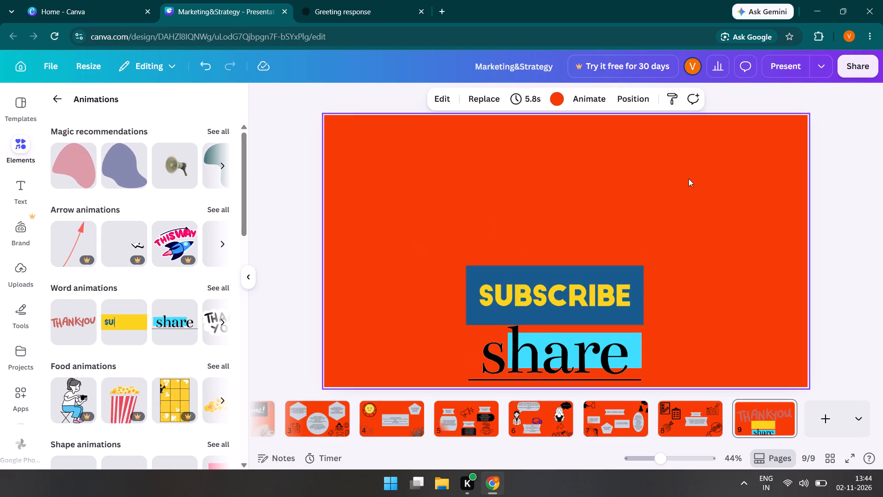
pyautogui.click(861, 299)
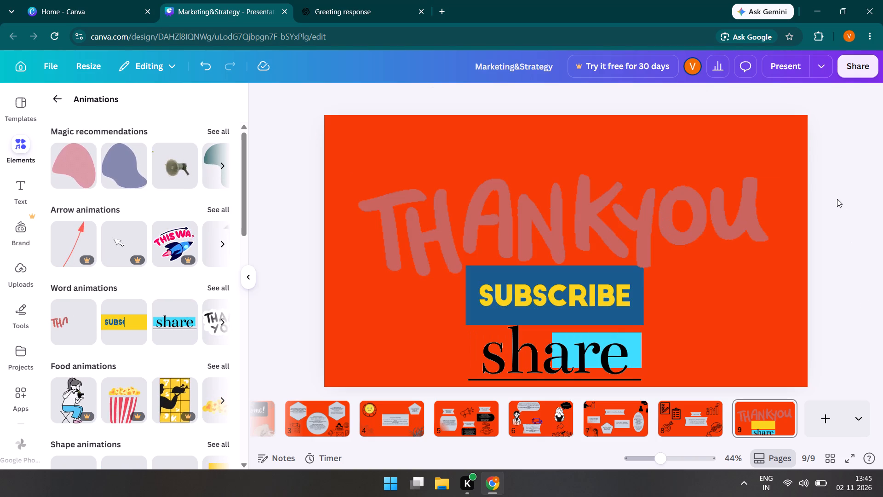
# Look through the Presenter view, Autoplay and Full screen options for presenting the slides.
pyautogui.click(820, 67)
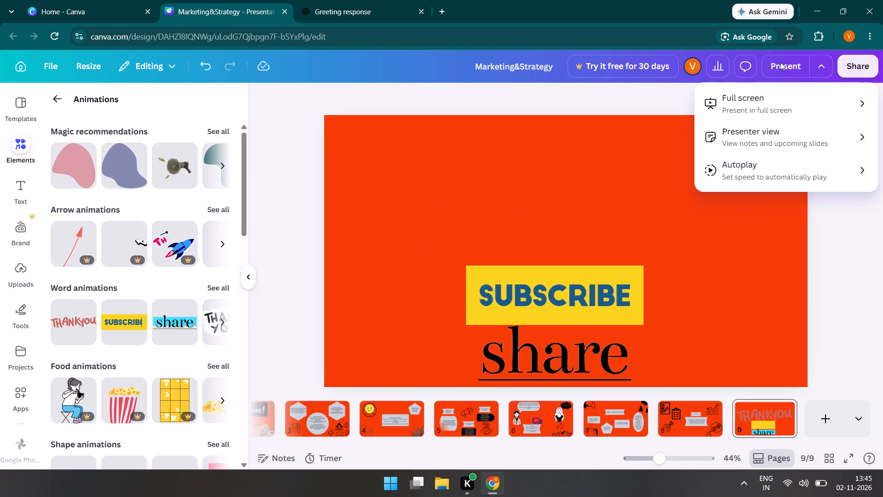
pyautogui.click(730, 139)
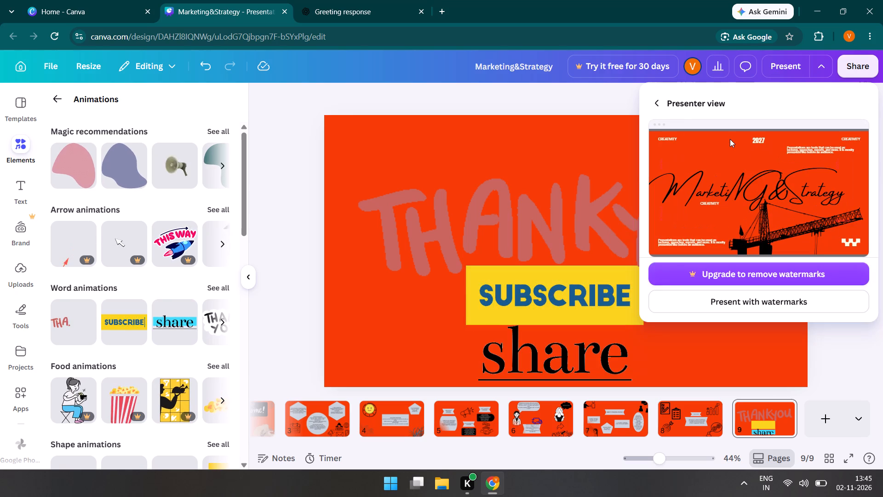
pyautogui.click(662, 99)
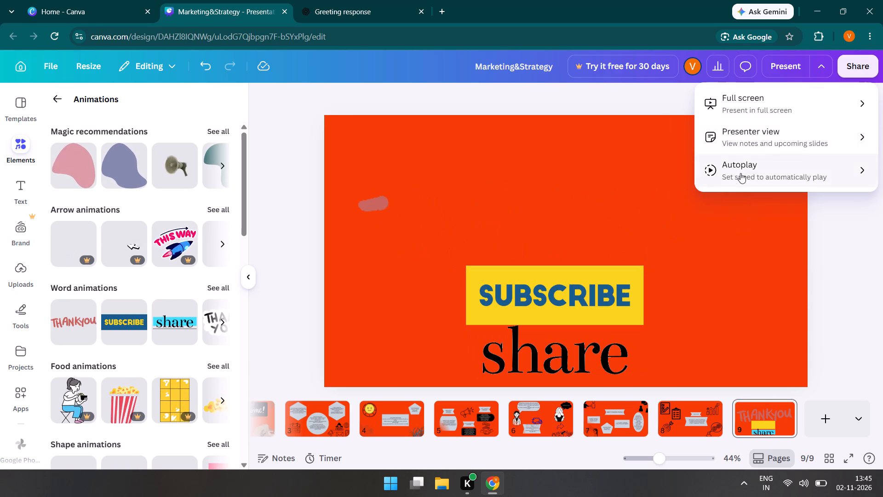
pyautogui.click(740, 173)
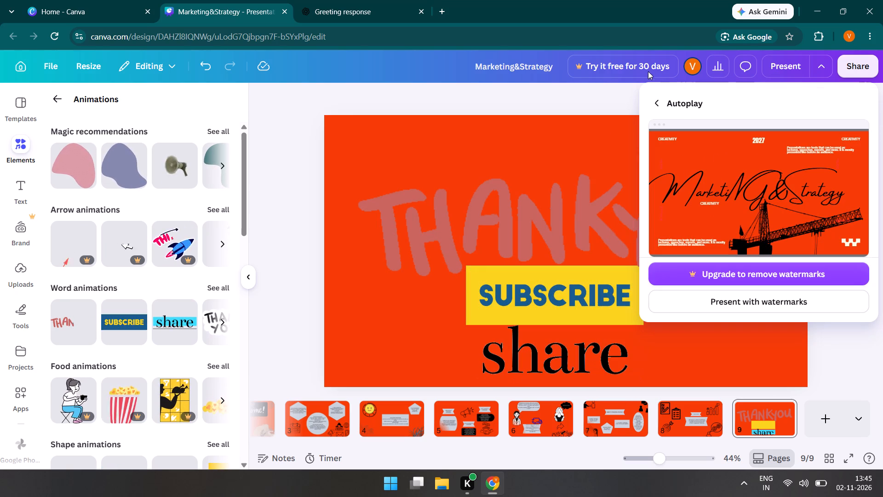
pyautogui.click(655, 100)
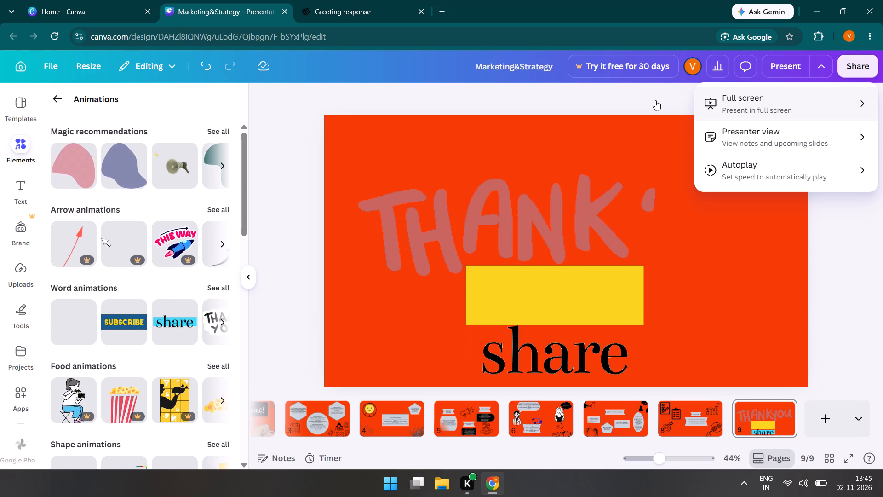
pyautogui.click(725, 115)
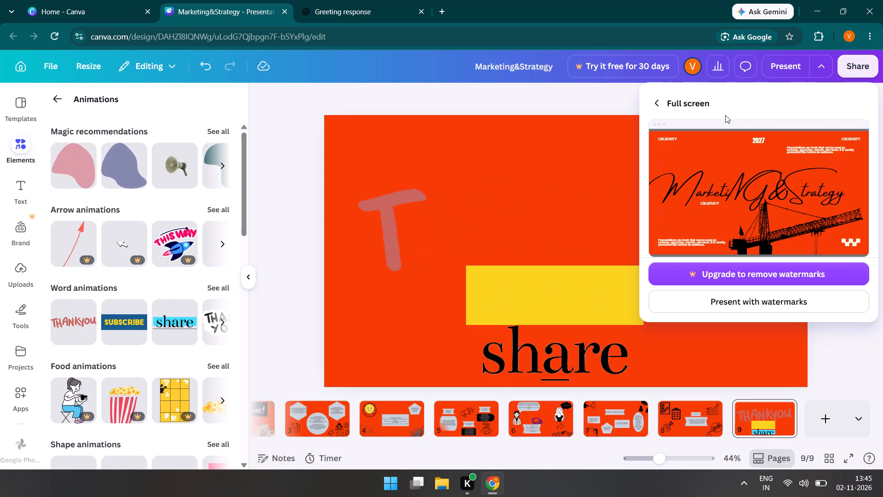
# Leave the presenting options, return to the Canva home page and reopen the Marketing&Strategy design from the recent designs.
pyautogui.click(655, 100)
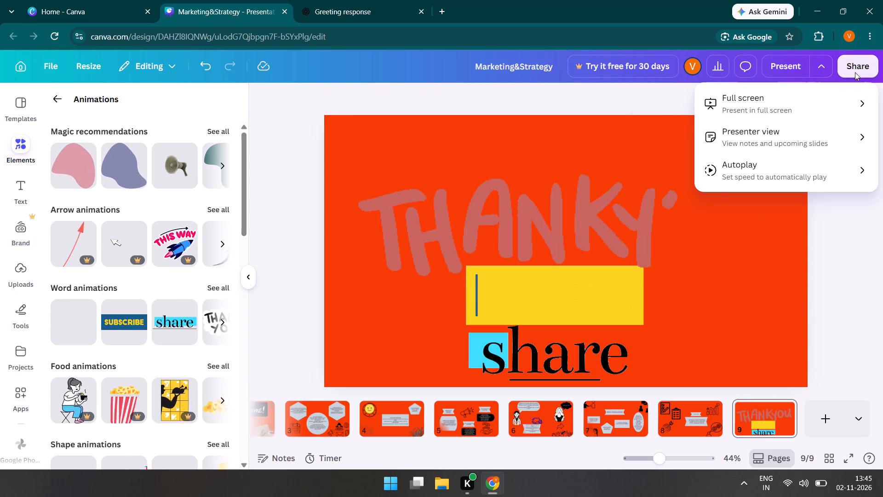
pyautogui.click(855, 72)
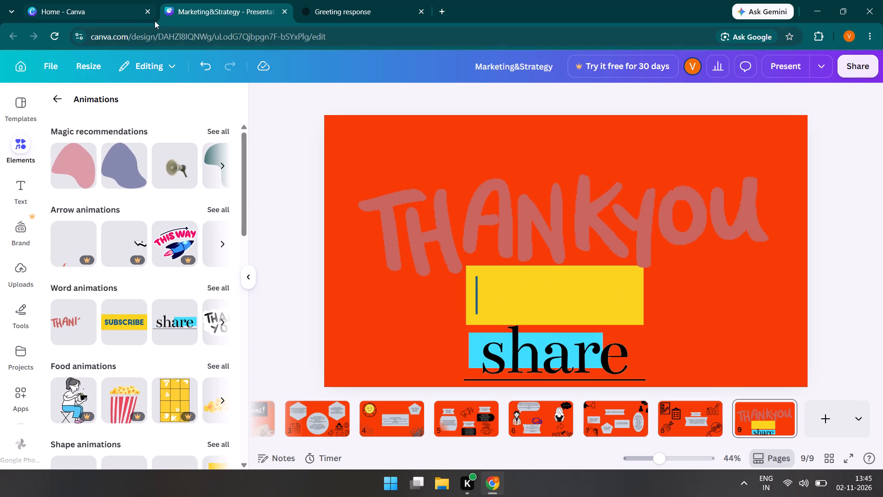
pyautogui.click(17, 72)
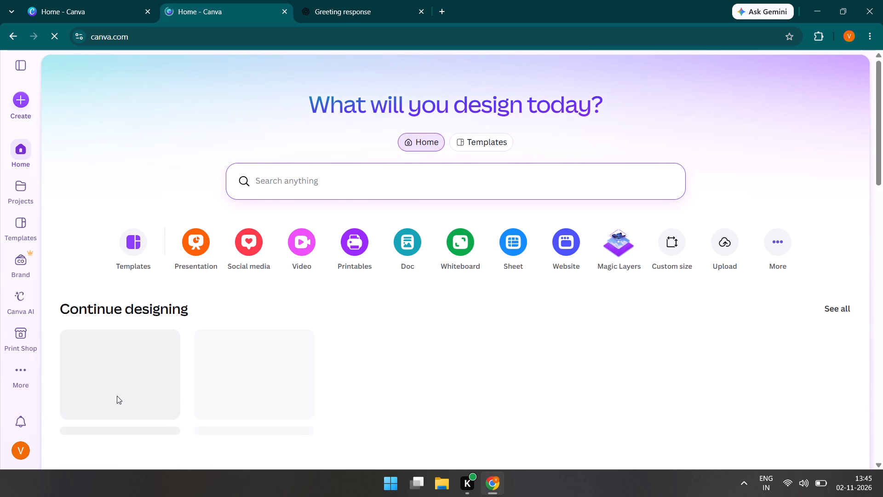
pyautogui.click(109, 392)
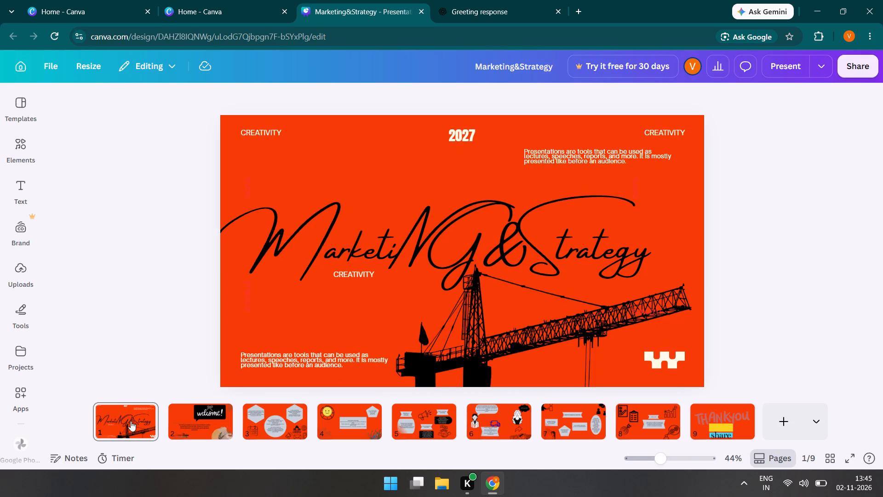
# Review the slides in order from the cover through the page 9 thank-you slide, checking their content.
pyautogui.press('Right')
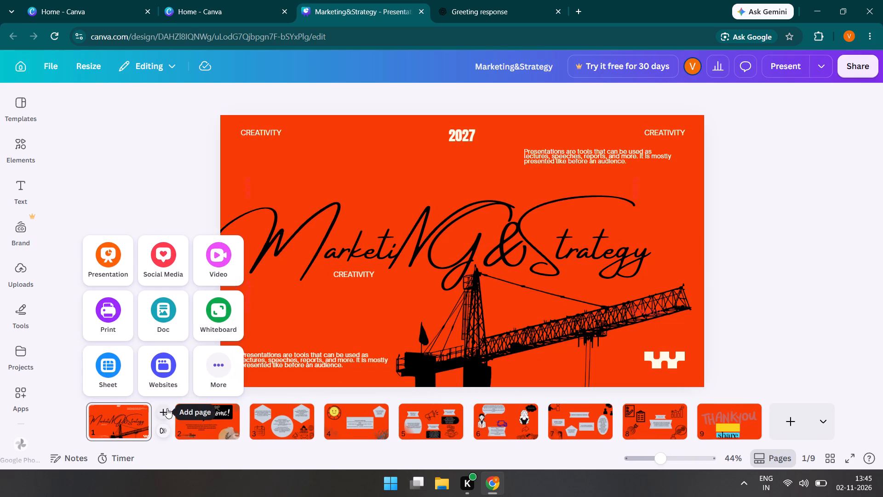
pyautogui.click(198, 434)
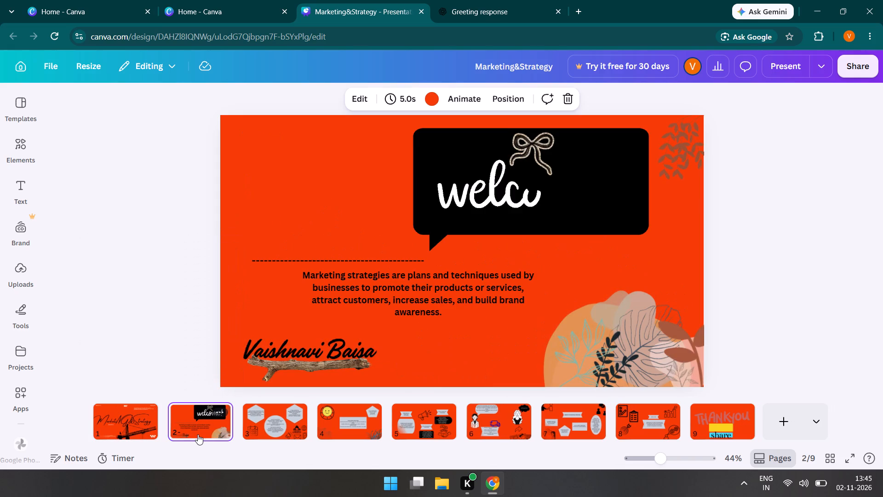
pyautogui.press('Right')
pyautogui.press('Right')
pyautogui.press('Right')
pyautogui.press('Right')
pyautogui.press('Right')
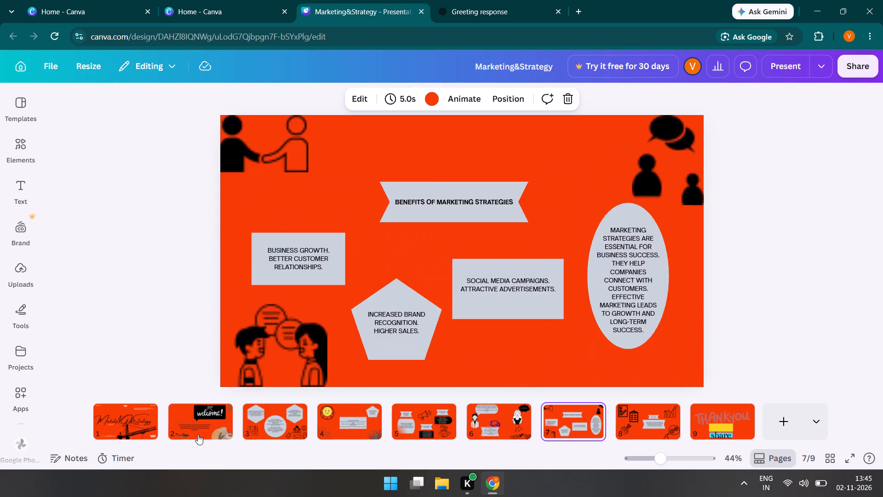
pyautogui.press('Right')
pyautogui.press('Right')
pyautogui.press('Right')
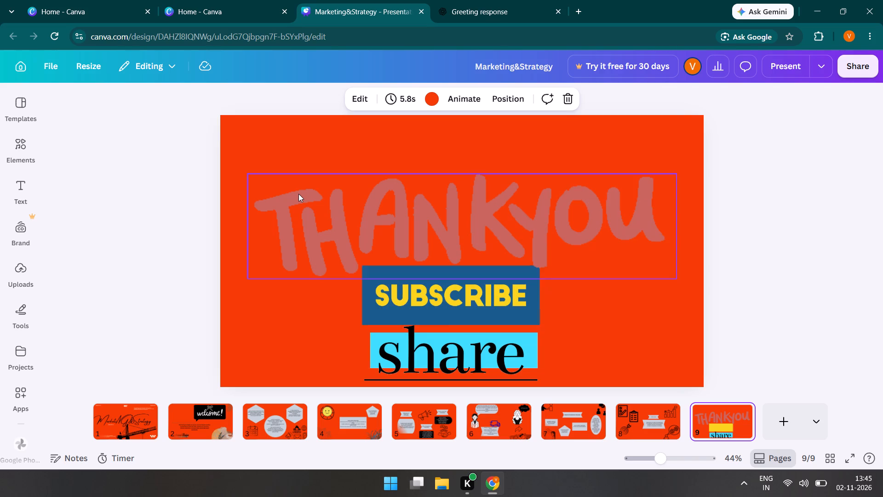
# Return to page 1 and run through all the slides up to page 9 once more.
pyautogui.click(125, 430)
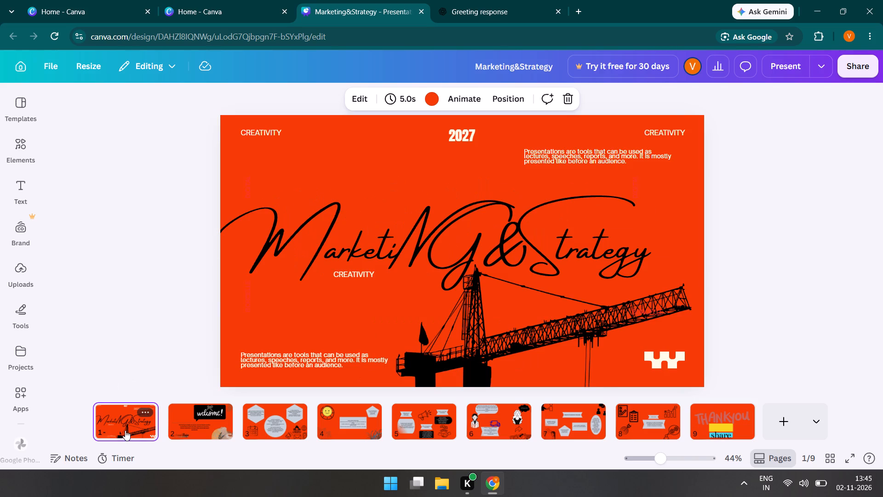
pyautogui.press('Right')
pyautogui.press('Right')
pyautogui.press('Right')
pyautogui.press('Right')
pyautogui.press('Right')
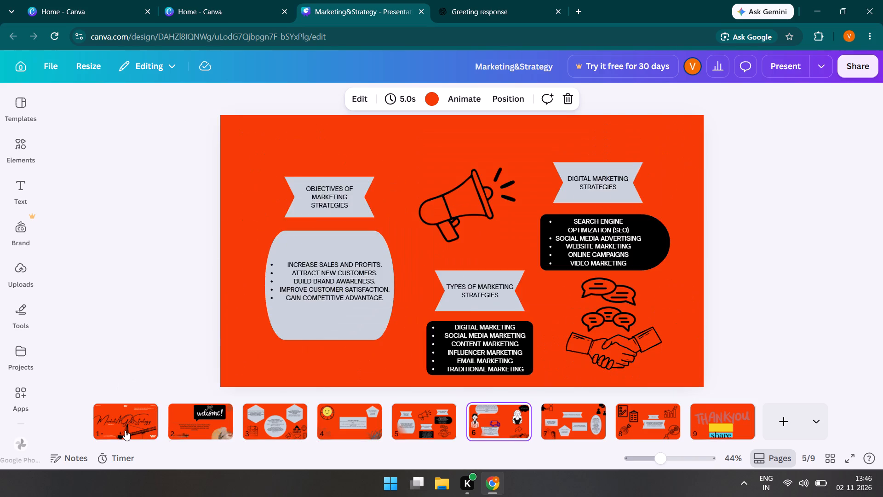
pyautogui.press('Right')
pyautogui.press('Right')
pyautogui.press('Right')
pyautogui.press('Right')
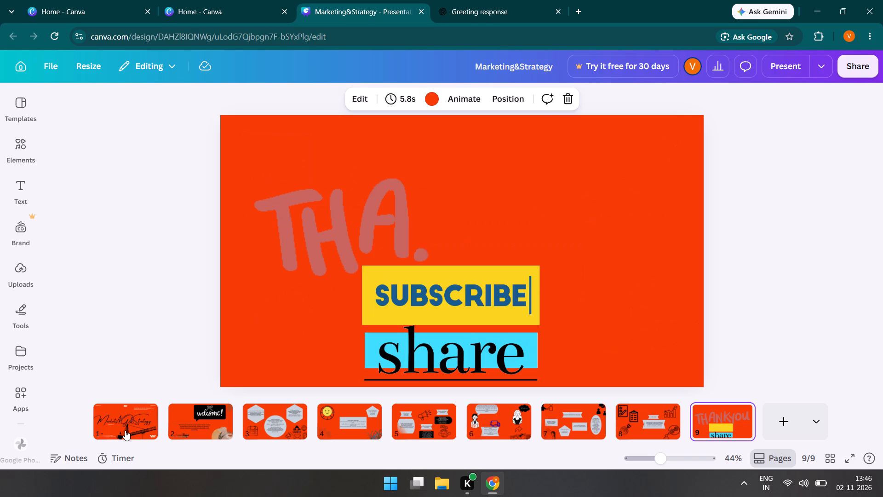
pyautogui.press('Right')
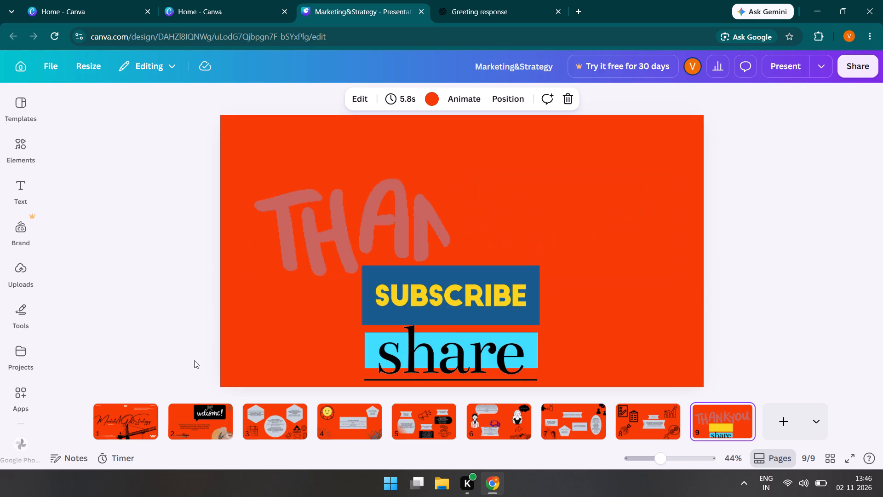
# Go back to page 1 and examine each page's layout individually, ending with the THANKYOU animation on page 9.
pyautogui.click(123, 410)
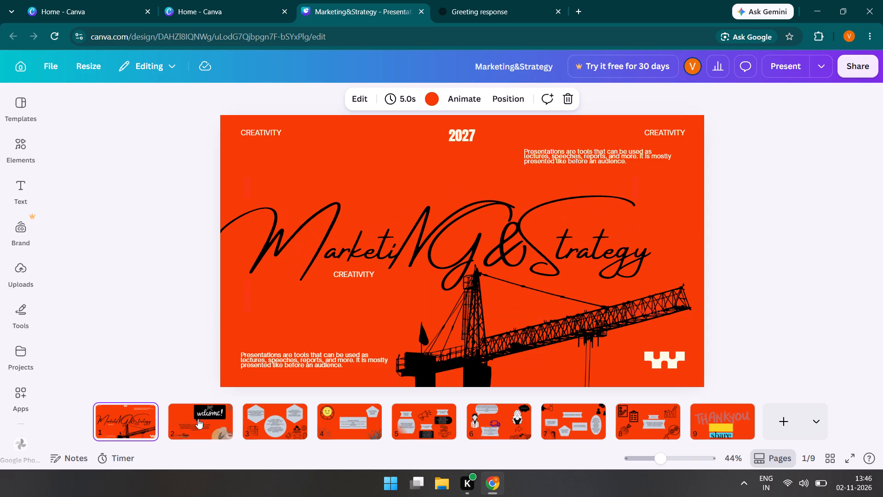
pyautogui.click(212, 424)
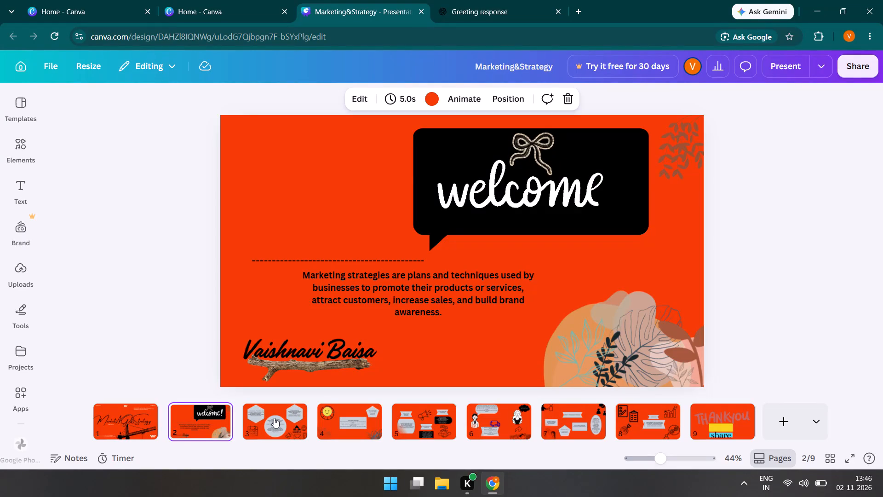
pyautogui.click(298, 422)
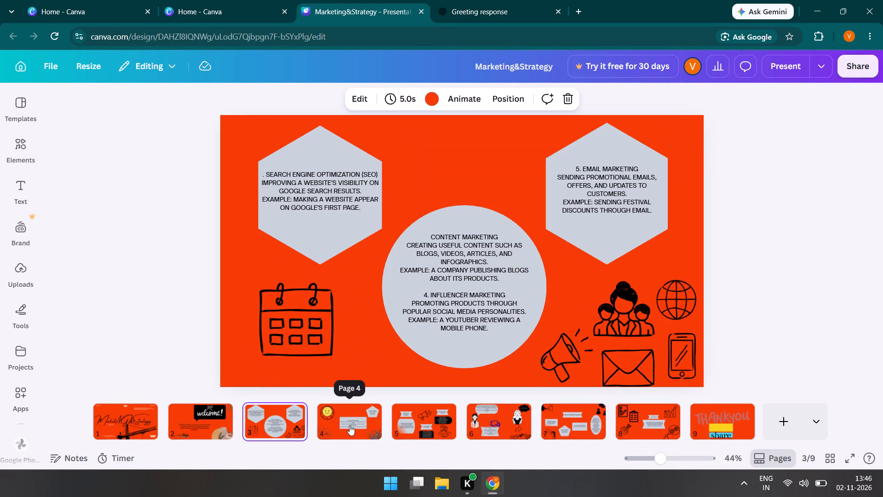
pyautogui.click(350, 425)
pyautogui.click(421, 428)
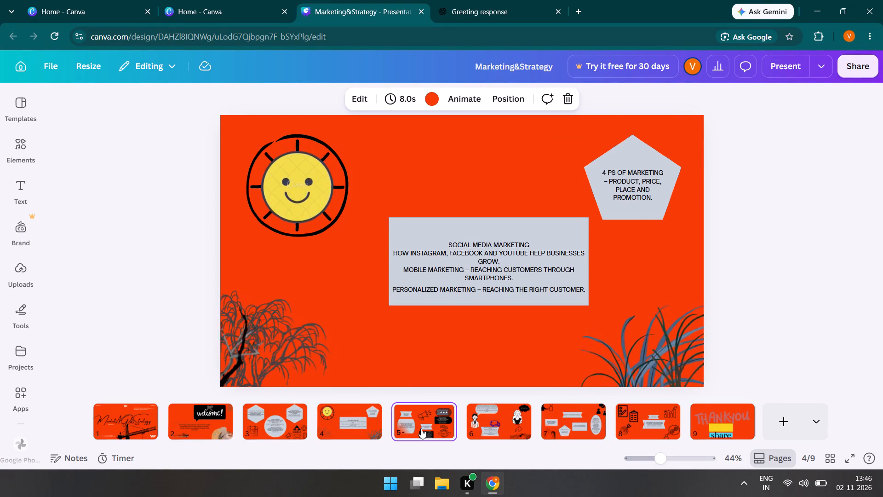
pyautogui.click(493, 424)
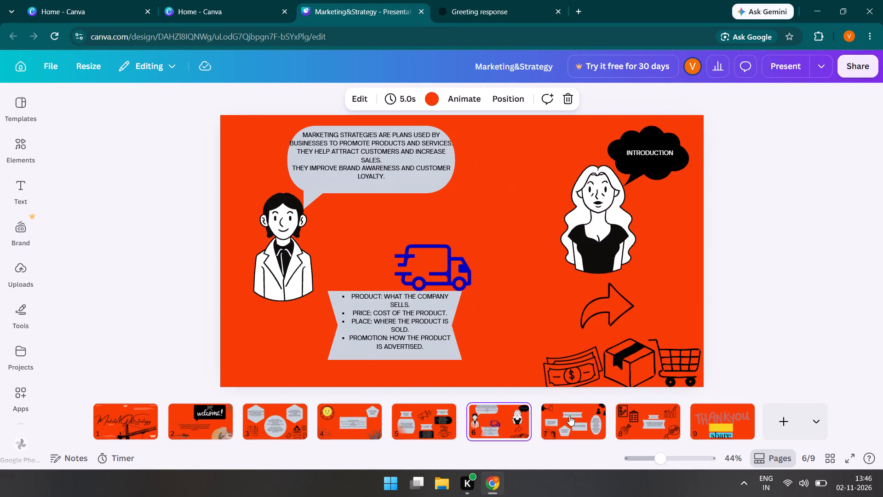
pyautogui.click(582, 418)
pyautogui.click(680, 423)
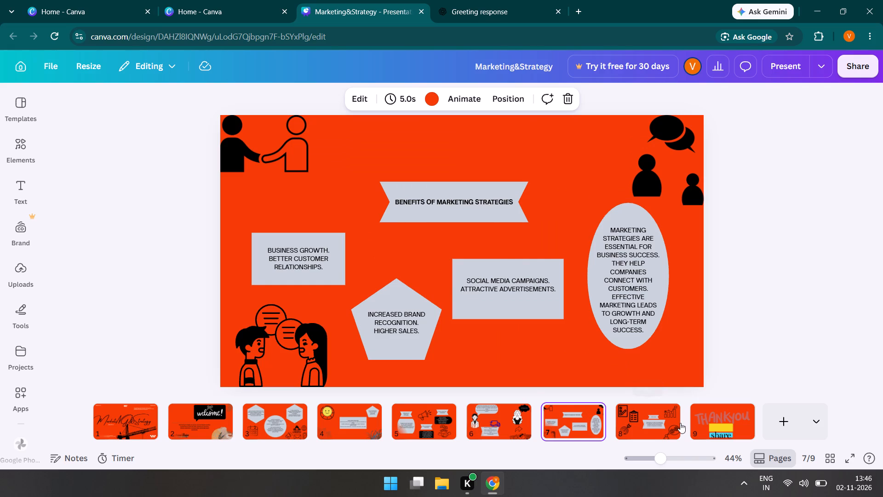
pyautogui.click(680, 423)
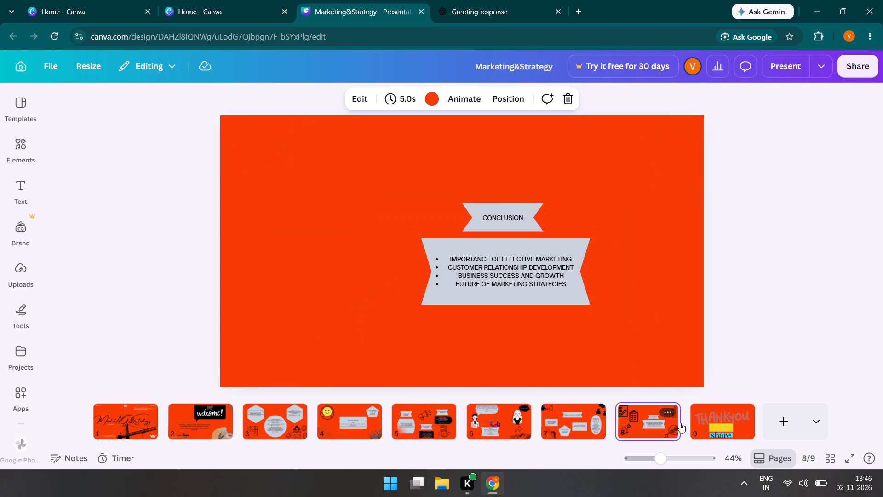
pyautogui.click(656, 419)
pyautogui.click(748, 407)
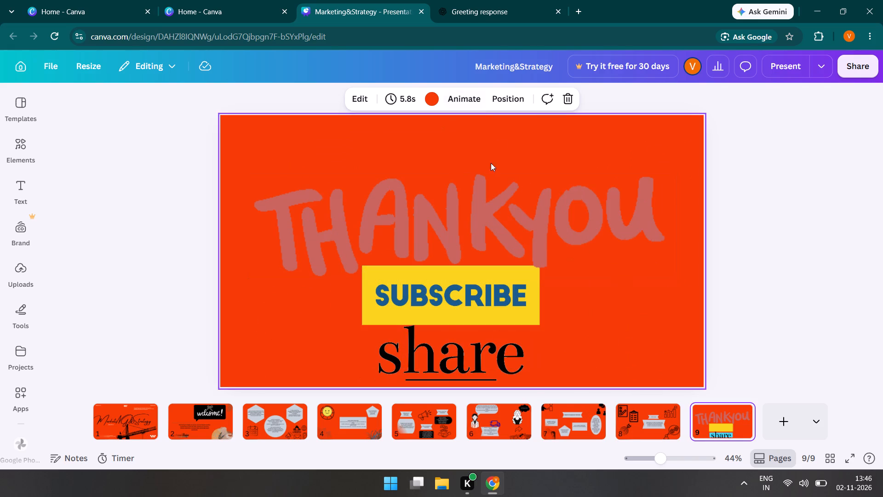
pyautogui.click(466, 178)
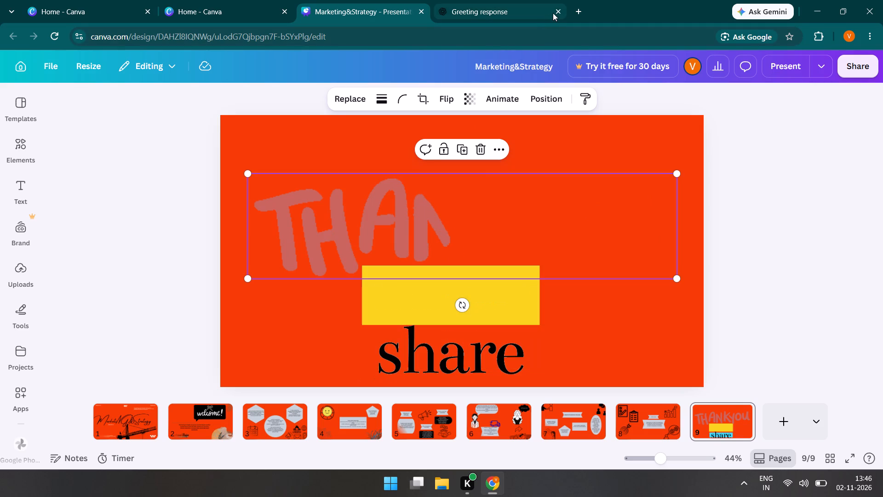
# Close the Greeting response tab and both Canva home tabs, keeping only the Marketing&Strategy design open with nothing selected.
pyautogui.click(557, 12)
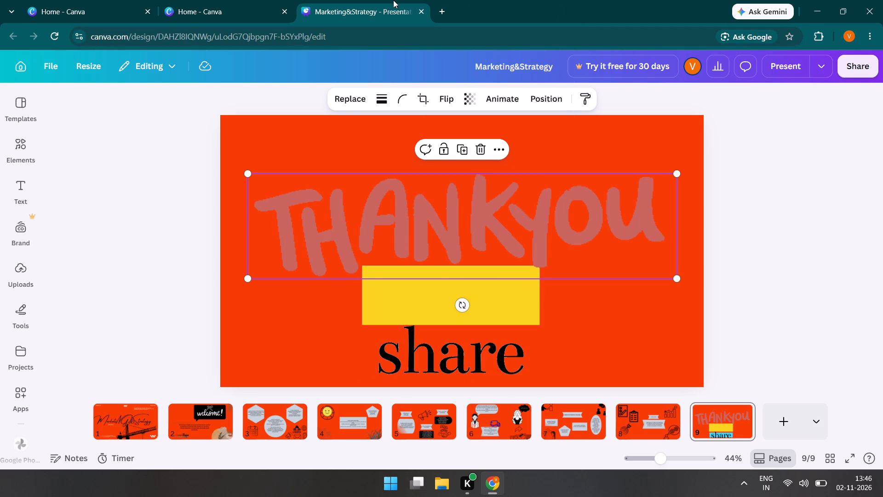
pyautogui.click(287, 11)
pyautogui.click(149, 10)
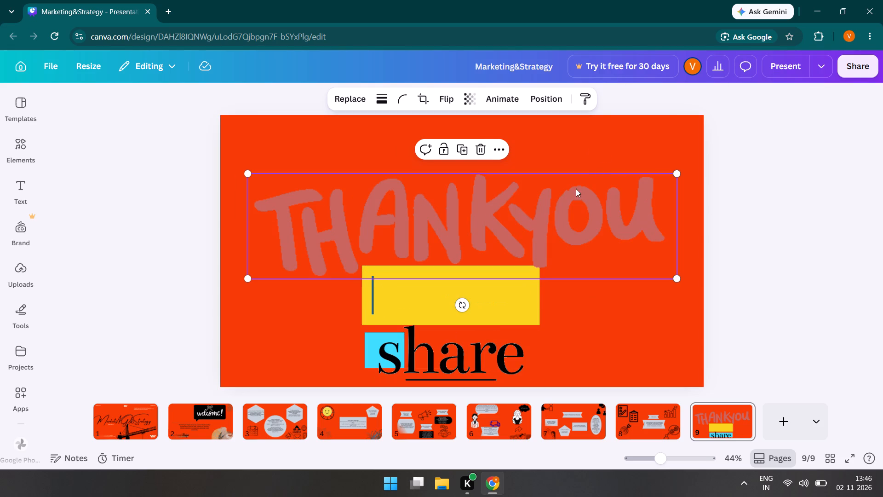
pyautogui.click(776, 267)
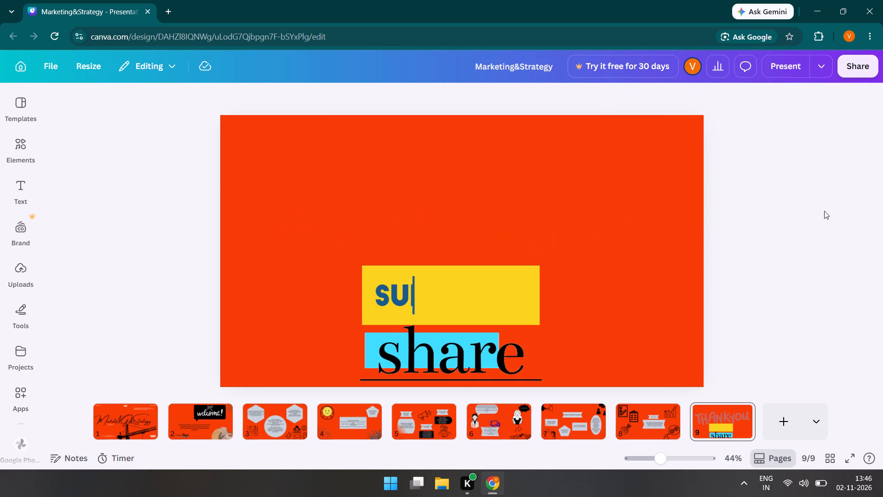
# Read through pages 4 to 9 to check the text and graphics on each slide.
pyautogui.click(370, 414)
pyautogui.press('Right')
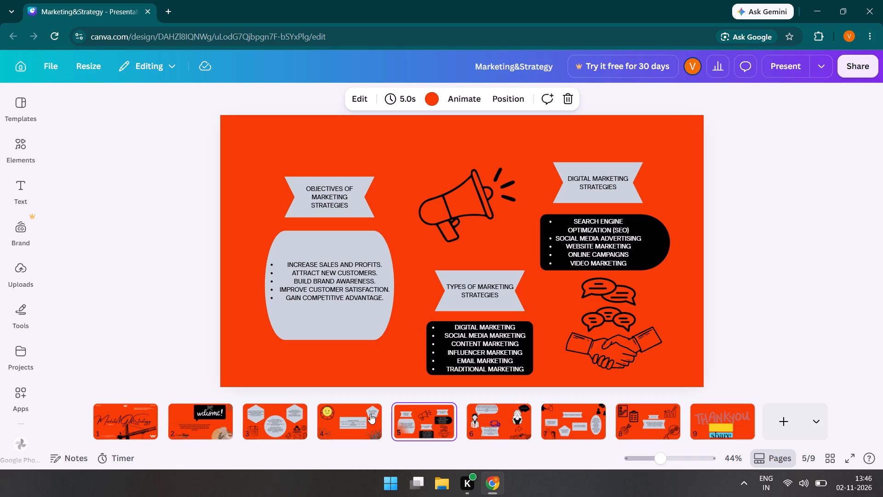
pyautogui.press('Right')
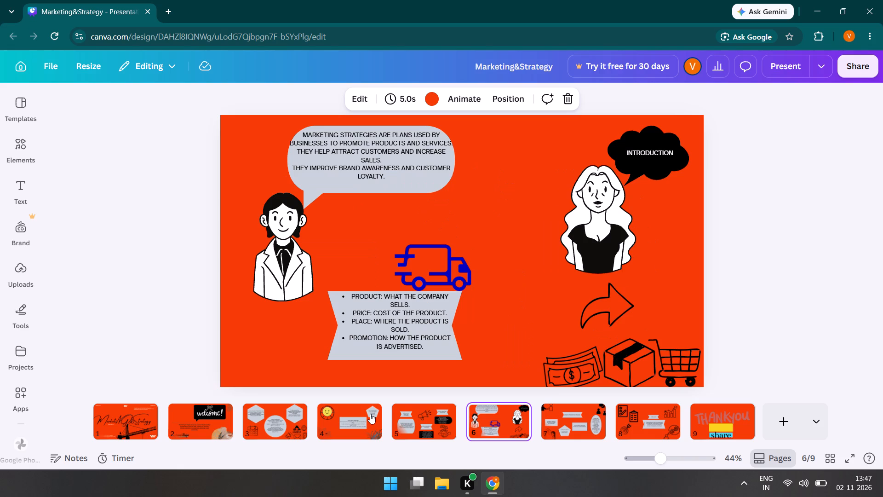
pyautogui.press('Right')
pyautogui.press('Right')
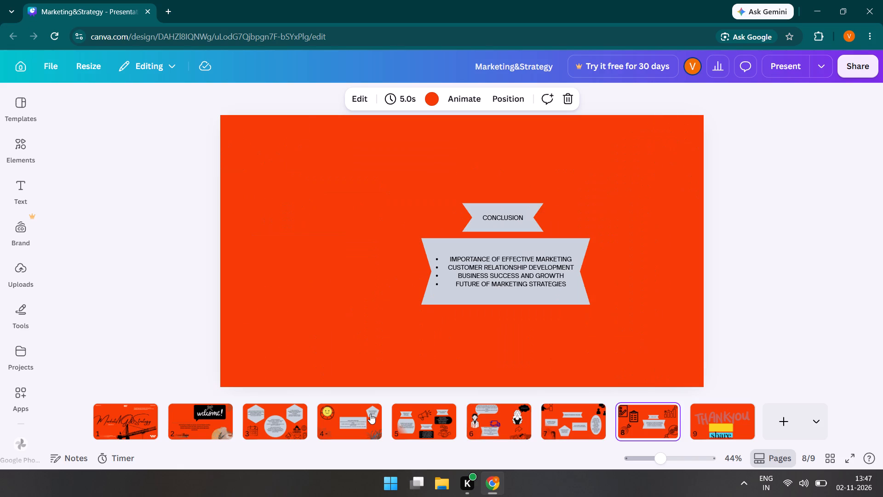
pyautogui.press('Right')
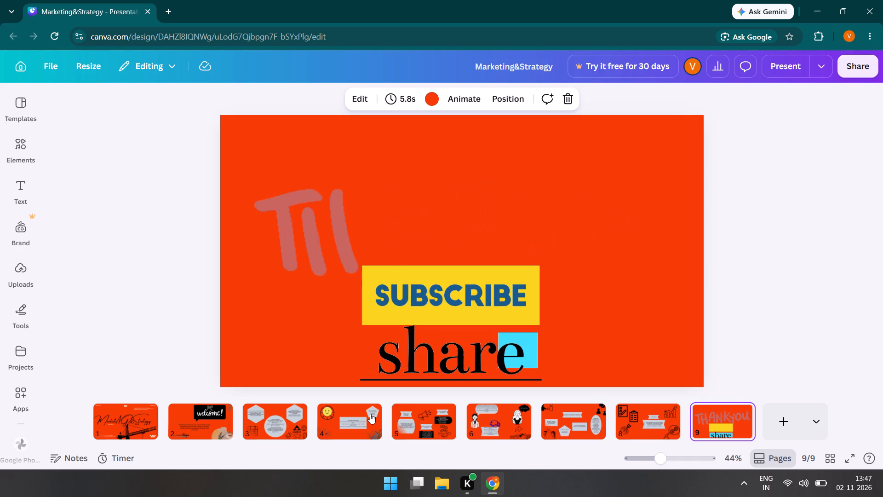
pyautogui.press('Right')
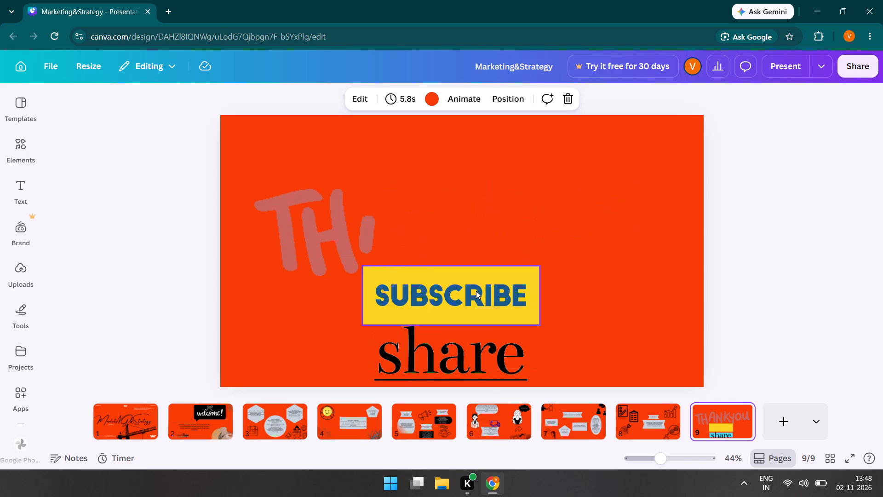
pyautogui.click(604, 336)
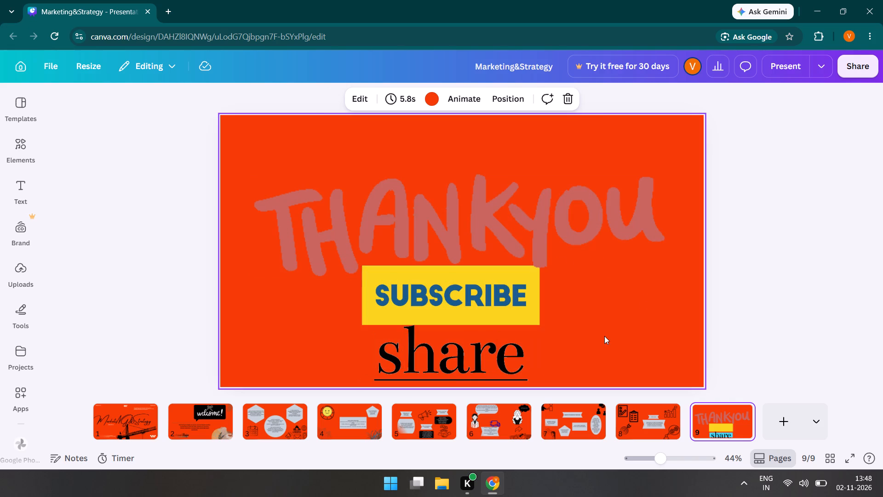
# On page 6, shift the blue truck slightly left so it sits above the right part of the product-price-place-promotion banner.
pyautogui.click(499, 420)
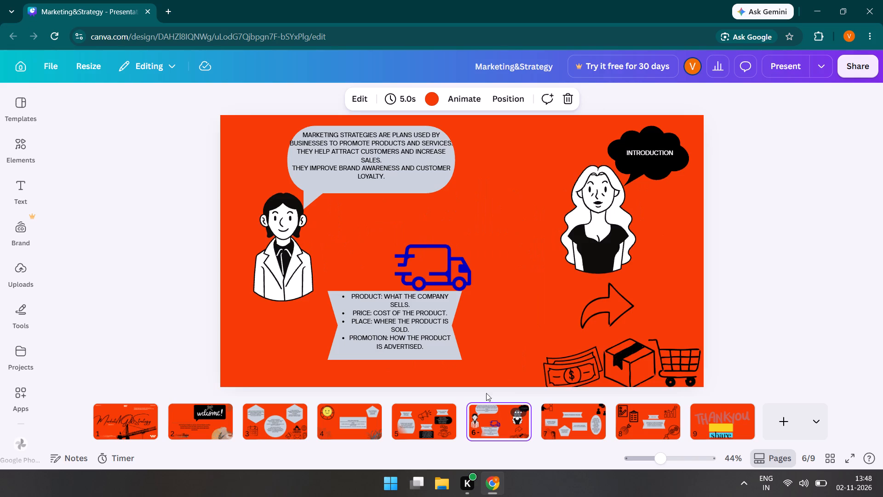
pyautogui.moveTo(438, 271); pyautogui.dragTo(423, 271)
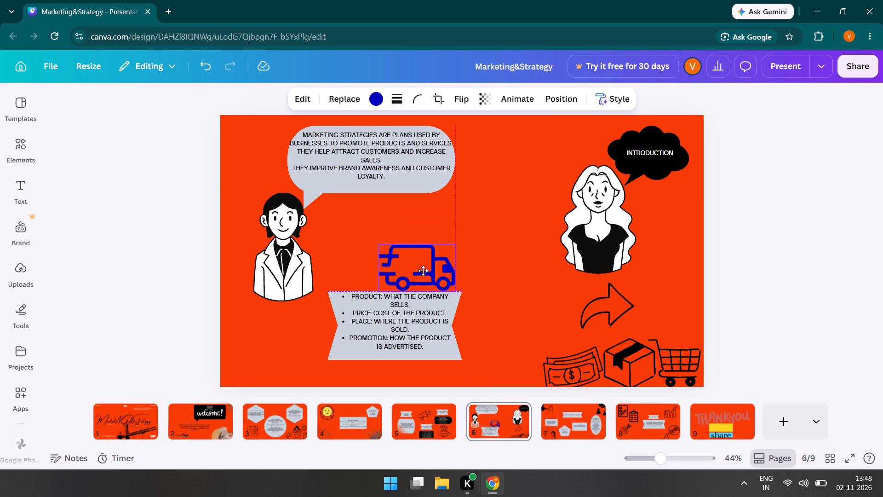
pyautogui.moveTo(423, 271); pyautogui.dragTo(393, 272)
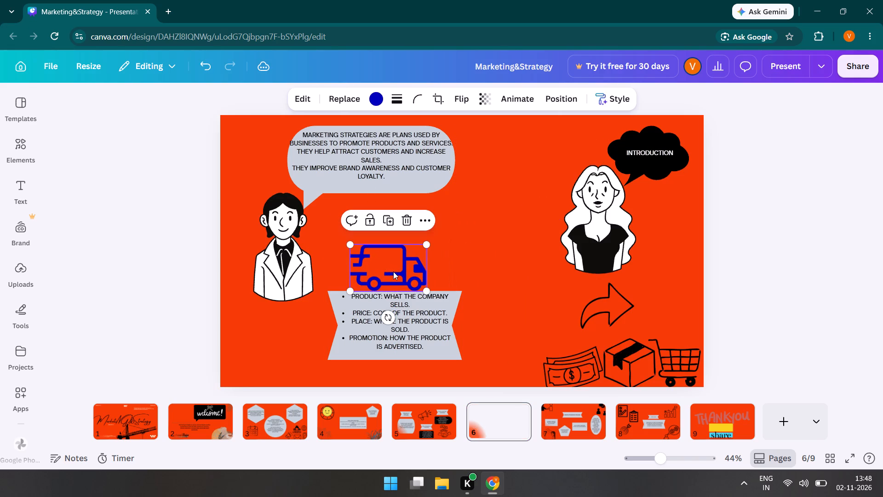
pyautogui.moveTo(393, 272); pyautogui.dragTo(356, 273)
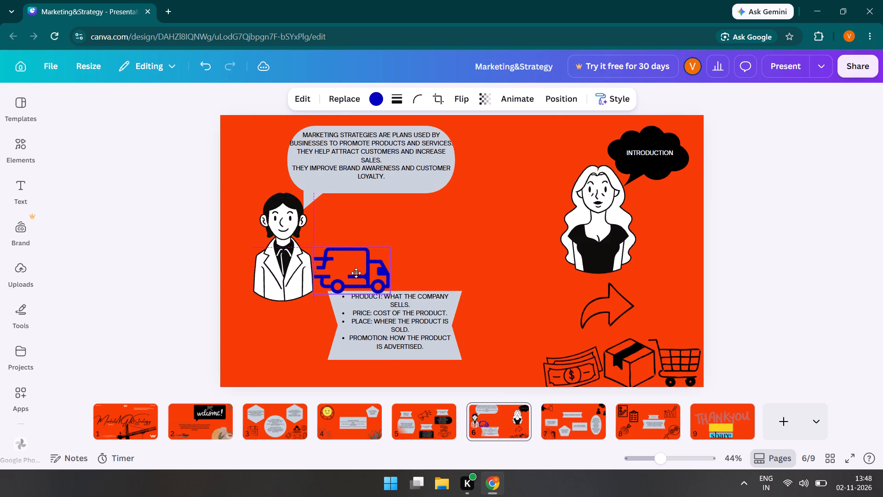
pyautogui.moveTo(356, 273); pyautogui.dragTo(417, 271)
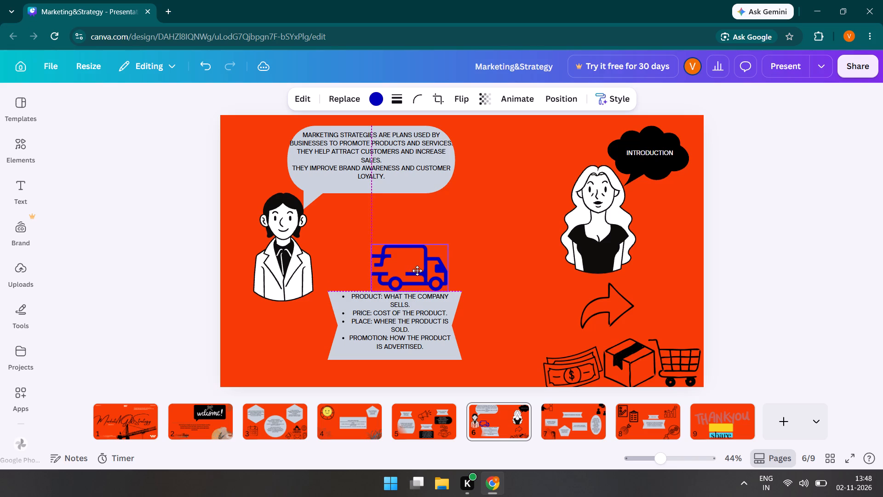
pyautogui.moveTo(417, 271); pyautogui.dragTo(428, 272)
pyautogui.click(502, 301)
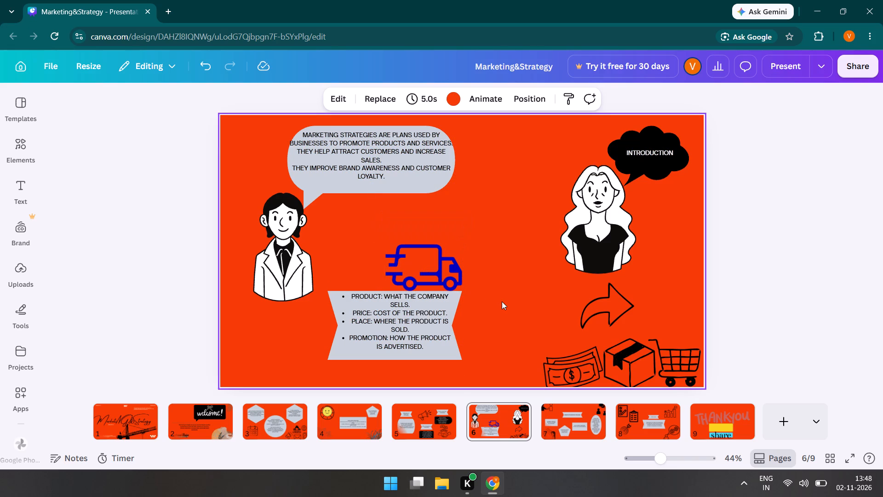
# On page 7, move the handshake graphic out of the slide's top-left corner to just above the BUSINESS GROWTH box.
pyautogui.click(558, 436)
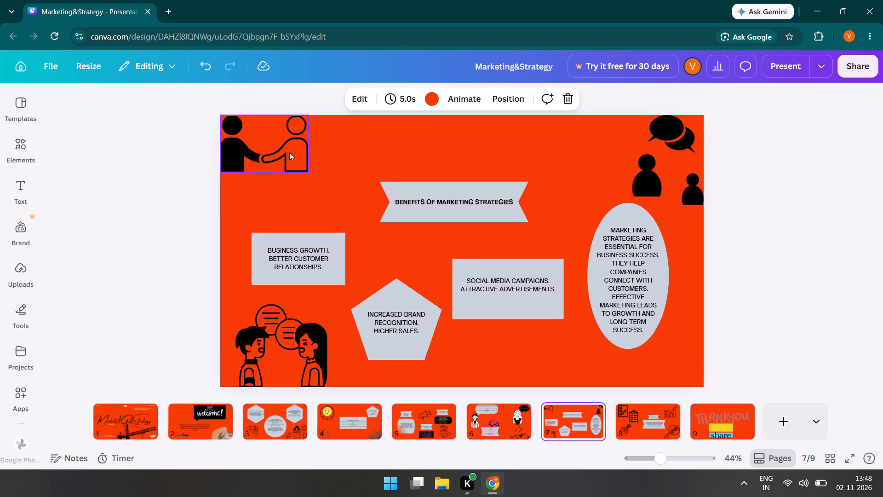
pyautogui.moveTo(289, 153); pyautogui.dragTo(321, 170)
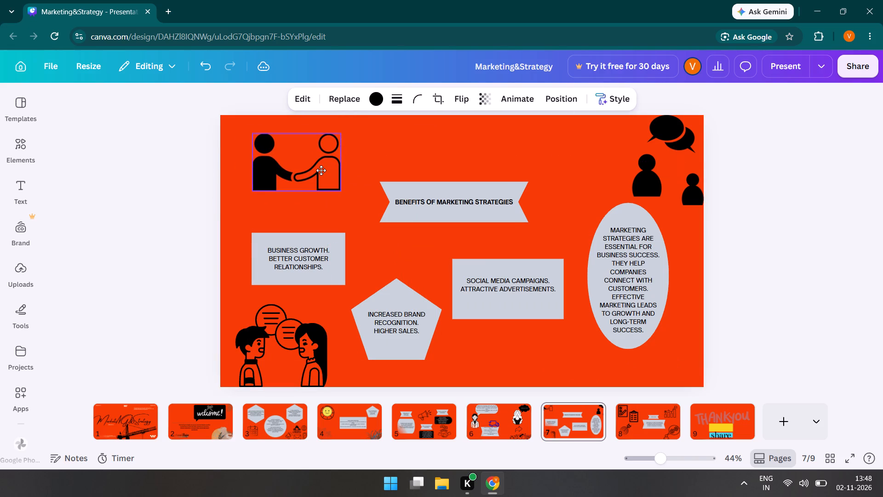
pyautogui.moveTo(321, 170); pyautogui.dragTo(310, 174)
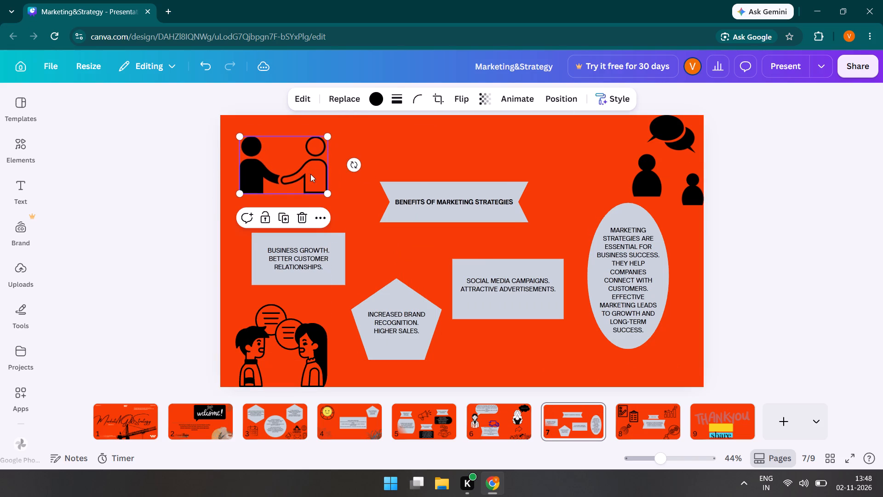
pyautogui.click(424, 148)
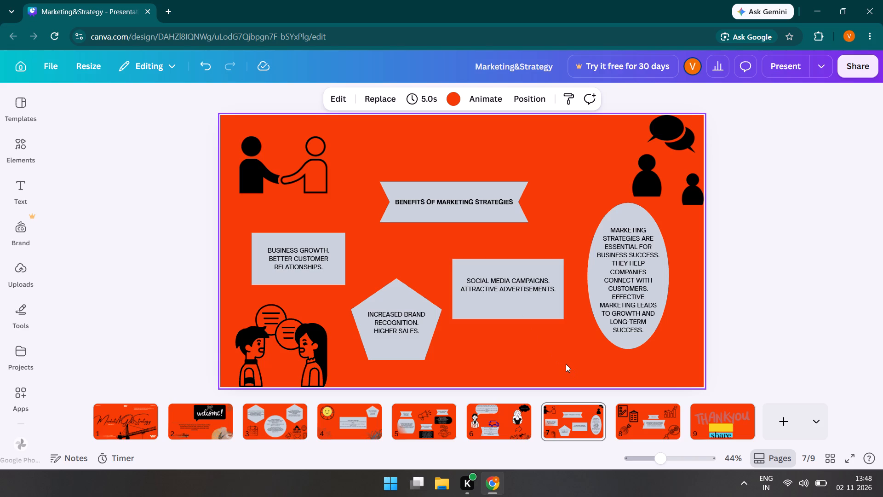
# On page 9, move the THANKYOU lettering slightly up and raise the SUBSCRIBE sticker so it sits just beneath the lettering.
pyautogui.click(632, 418)
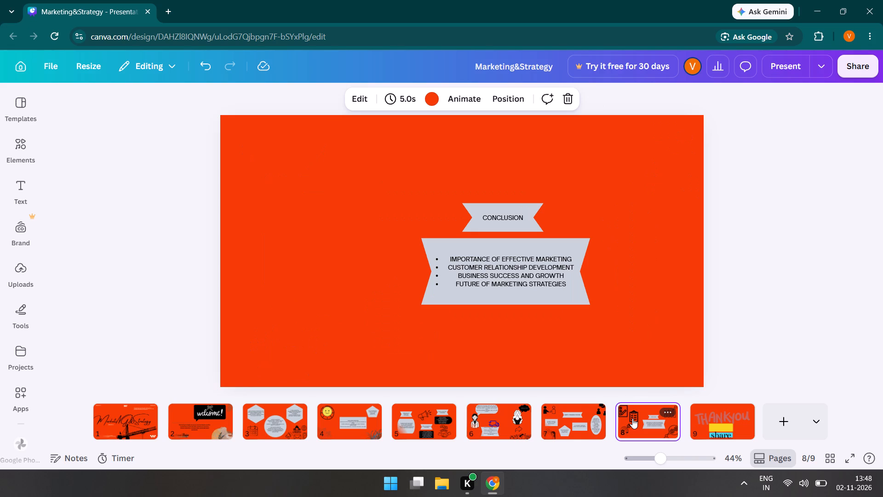
pyautogui.click(705, 428)
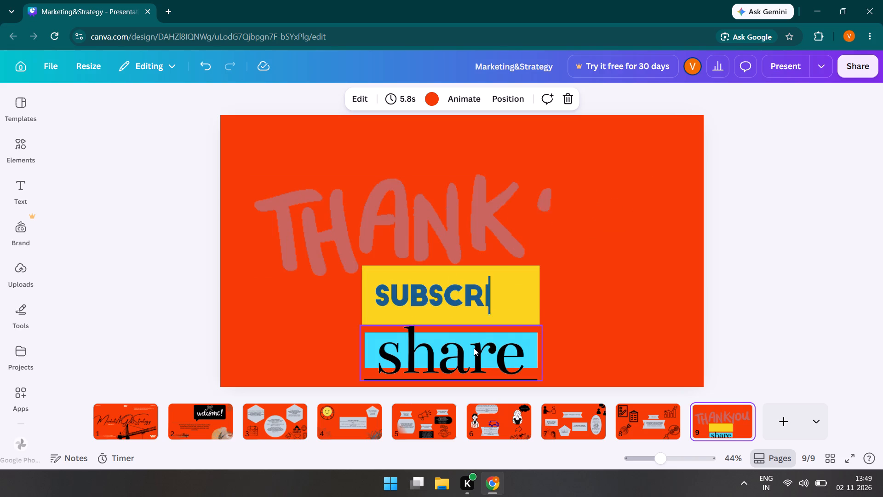
pyautogui.click(434, 223)
pyautogui.moveTo(434, 223); pyautogui.dragTo(439, 202)
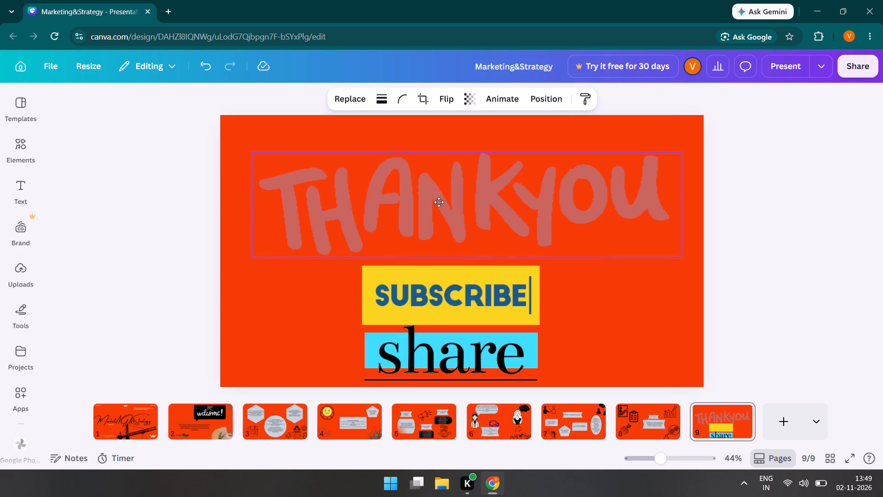
pyautogui.moveTo(439, 202); pyautogui.dragTo(438, 214)
pyautogui.moveTo(441, 297); pyautogui.dragTo(444, 277)
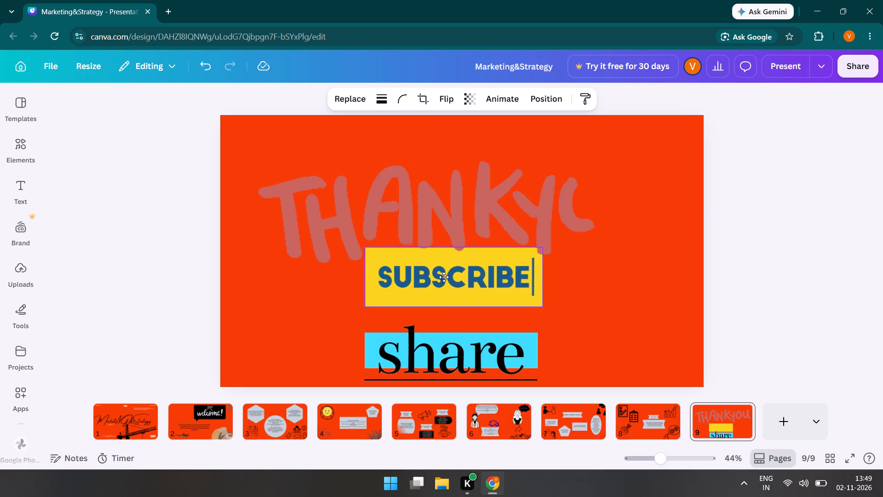
pyautogui.moveTo(444, 277); pyautogui.dragTo(444, 282)
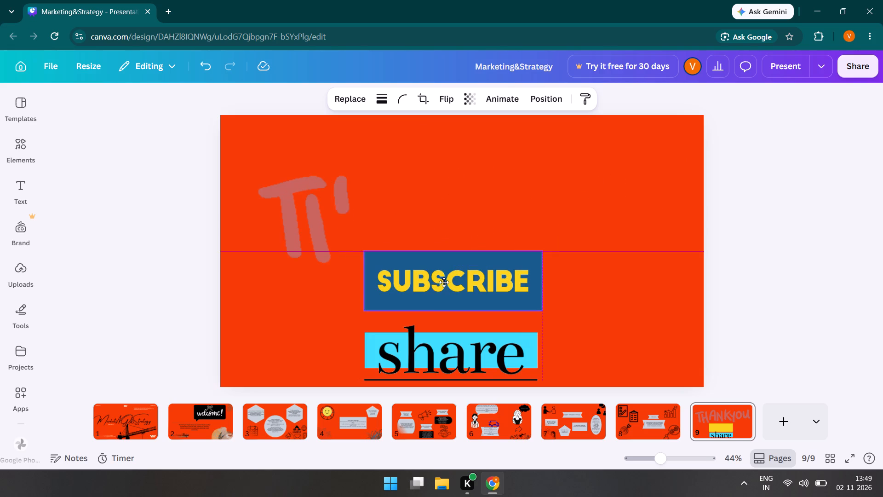
pyautogui.moveTo(444, 282); pyautogui.dragTo(444, 277)
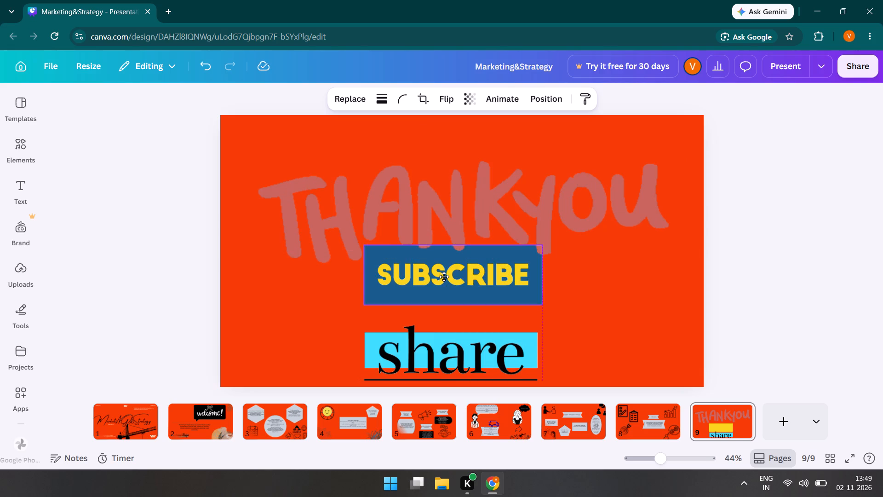
pyautogui.moveTo(444, 277); pyautogui.dragTo(446, 279)
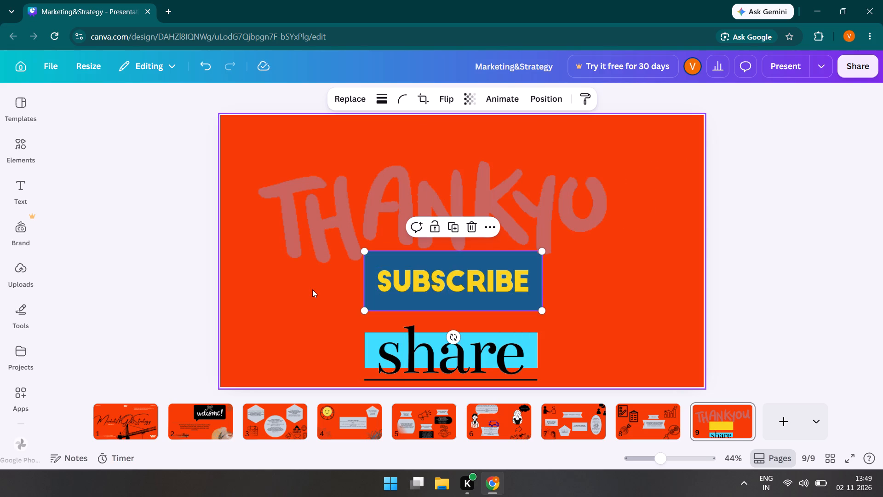
pyautogui.click(312, 289)
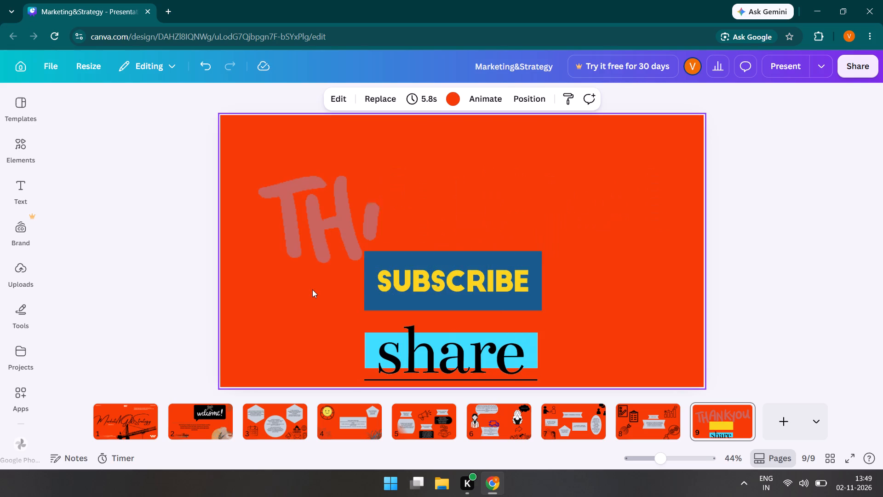
pyautogui.moveTo(312, 239); pyautogui.dragTo(311, 247)
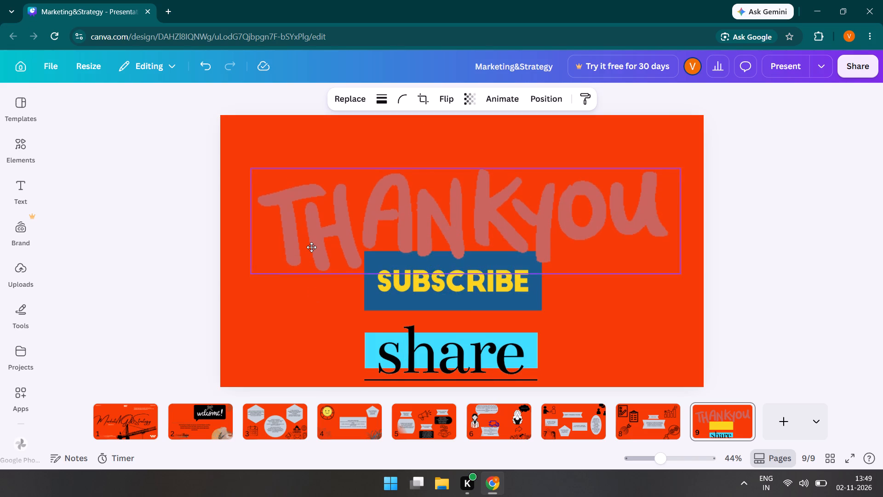
pyautogui.moveTo(311, 247); pyautogui.dragTo(312, 243)
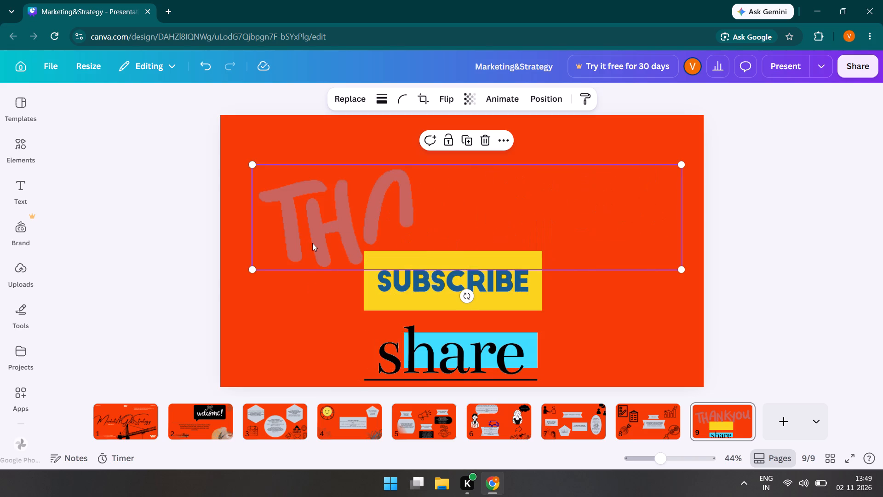
pyautogui.click(289, 333)
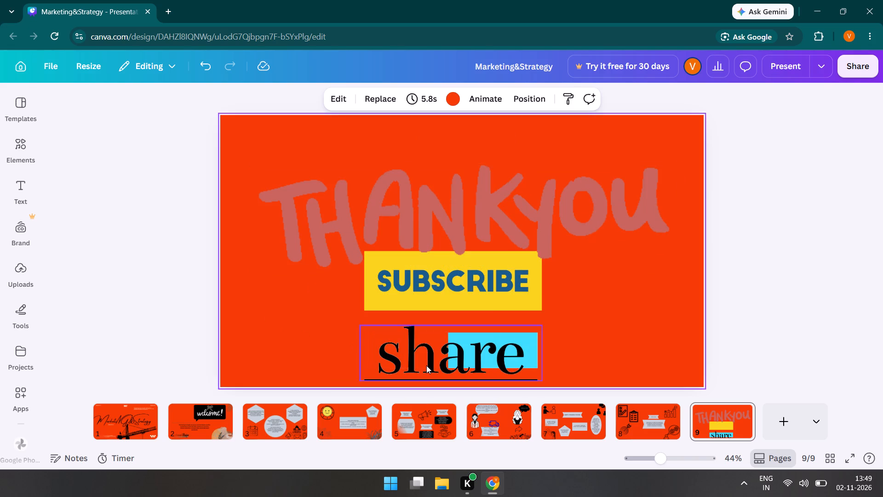
# Raise the share sticker on page 9 so it sits directly beneath the SUBSCRIBE sticker.
pyautogui.moveTo(426, 365); pyautogui.dragTo(427, 356)
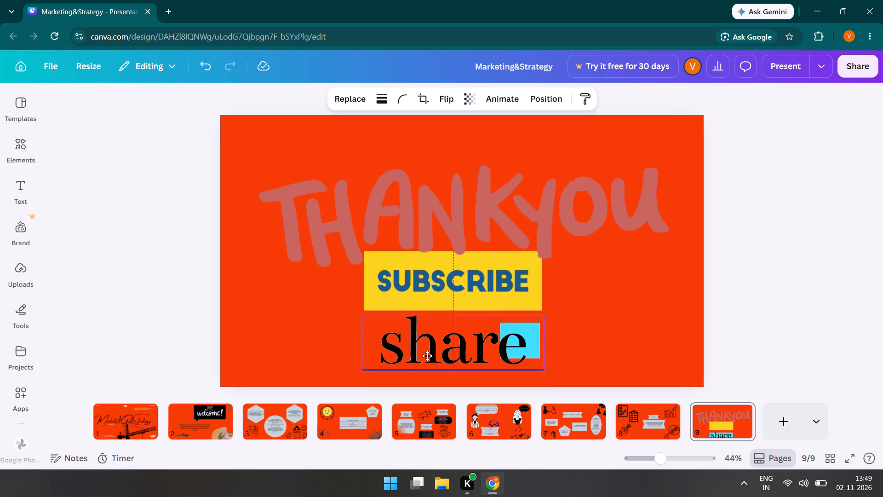
pyautogui.moveTo(427, 356); pyautogui.dragTo(425, 355)
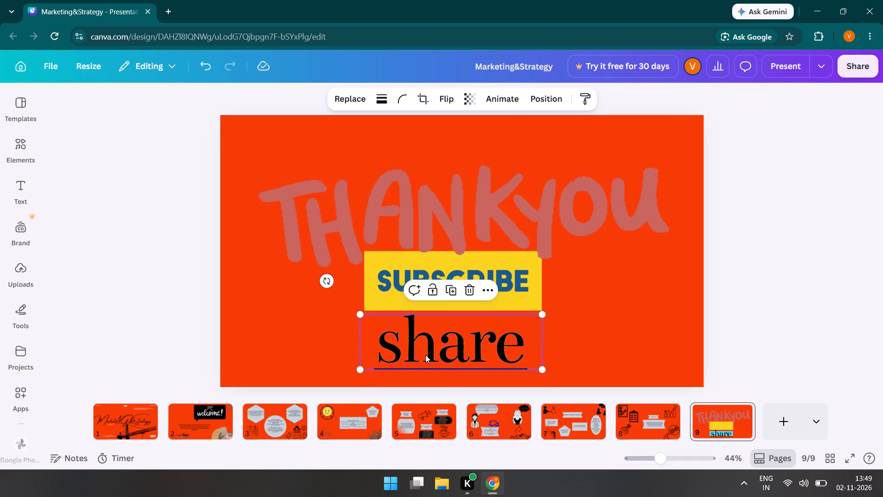
pyautogui.click(627, 344)
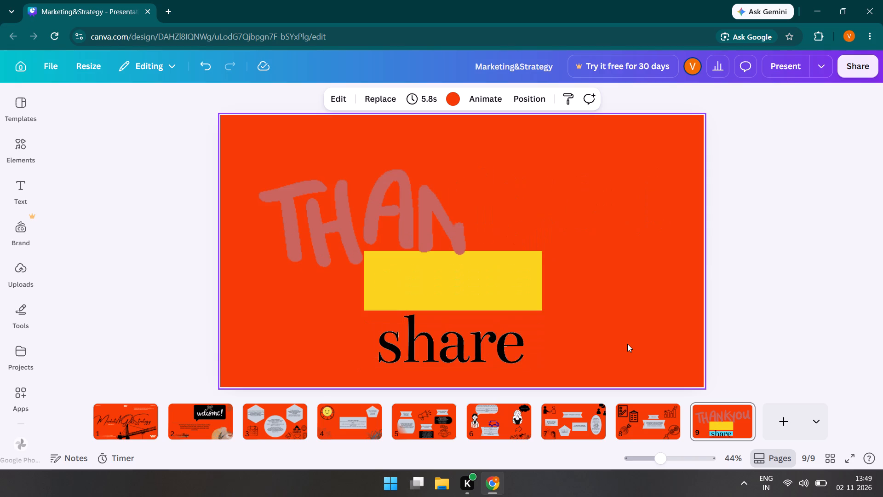
pyautogui.click(625, 341)
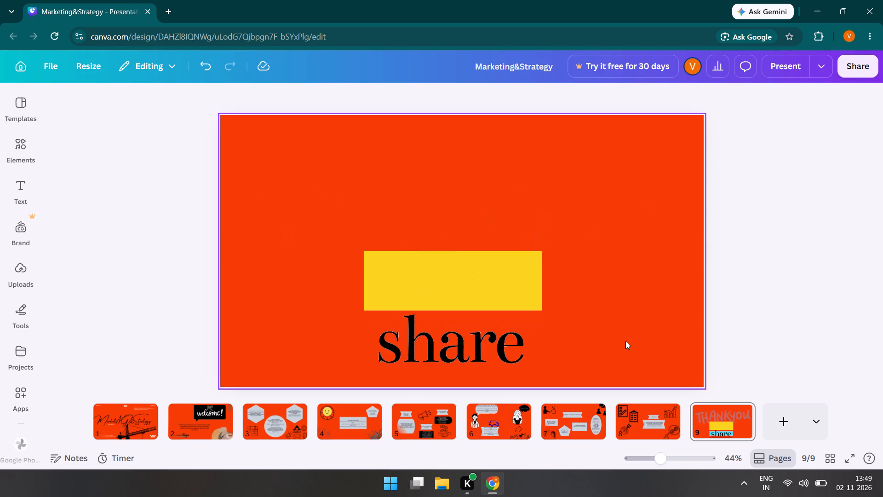
# On page 4, move the smiley face off the clock to beside the text box's lower-left corner, and lower the clock slightly.
pyautogui.click(364, 421)
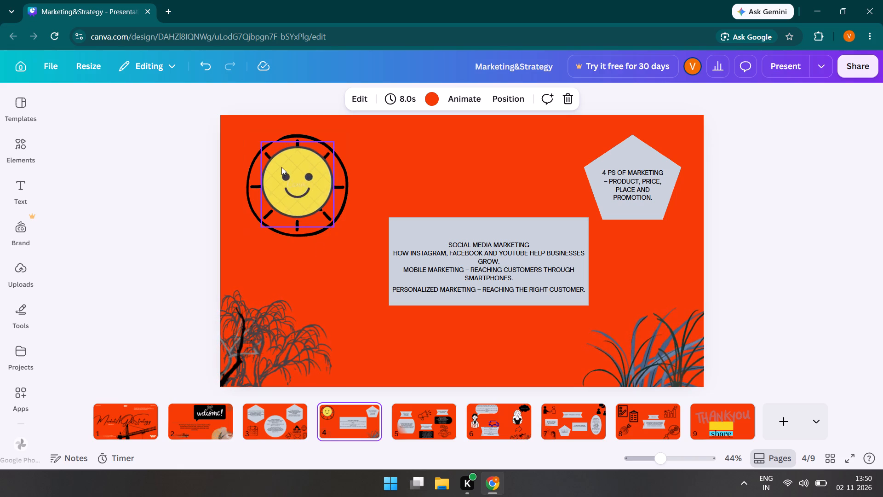
pyautogui.moveTo(281, 167); pyautogui.dragTo(344, 300)
pyautogui.moveTo(300, 185); pyautogui.dragTo(293, 209)
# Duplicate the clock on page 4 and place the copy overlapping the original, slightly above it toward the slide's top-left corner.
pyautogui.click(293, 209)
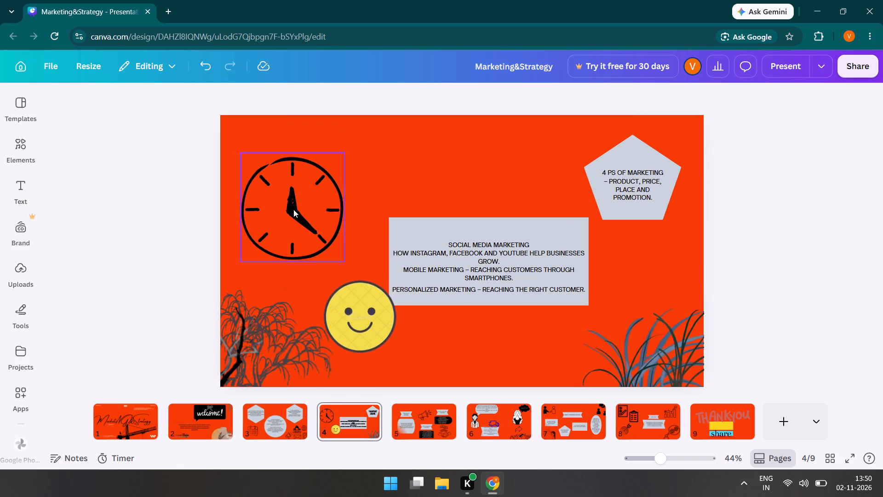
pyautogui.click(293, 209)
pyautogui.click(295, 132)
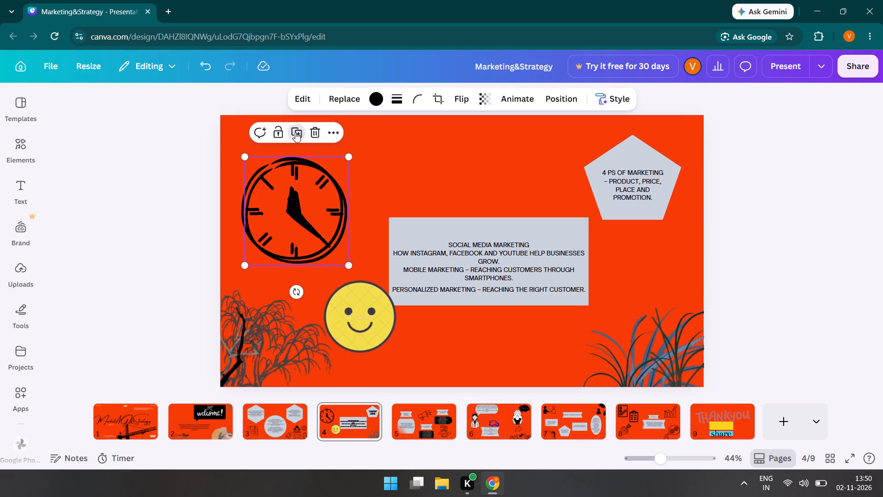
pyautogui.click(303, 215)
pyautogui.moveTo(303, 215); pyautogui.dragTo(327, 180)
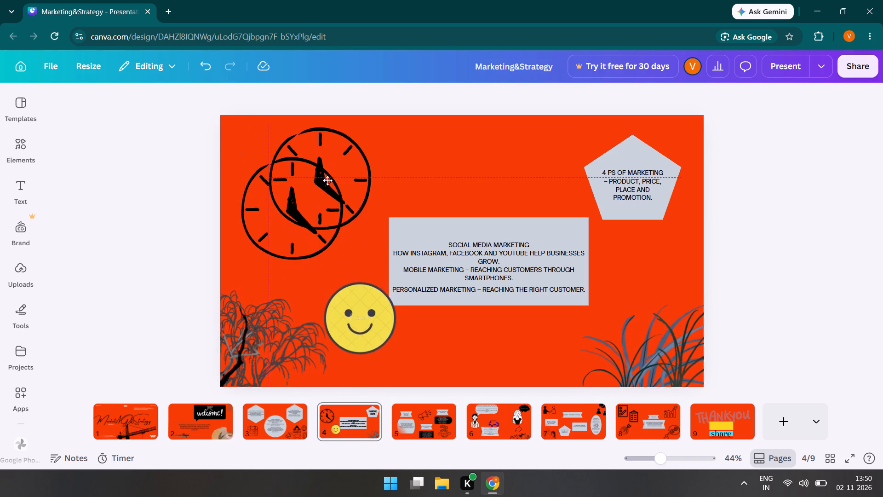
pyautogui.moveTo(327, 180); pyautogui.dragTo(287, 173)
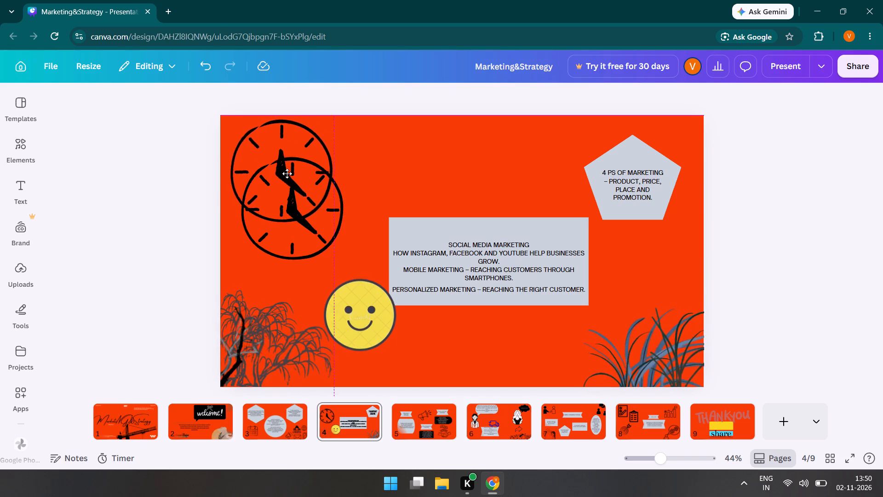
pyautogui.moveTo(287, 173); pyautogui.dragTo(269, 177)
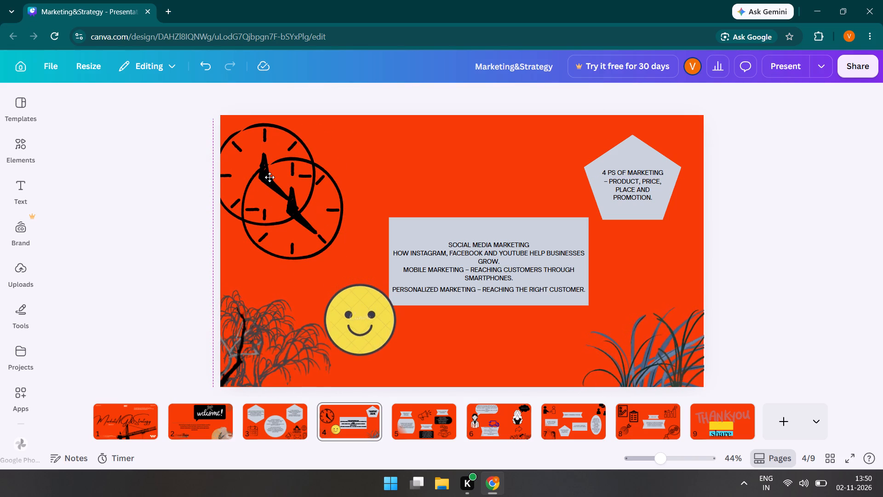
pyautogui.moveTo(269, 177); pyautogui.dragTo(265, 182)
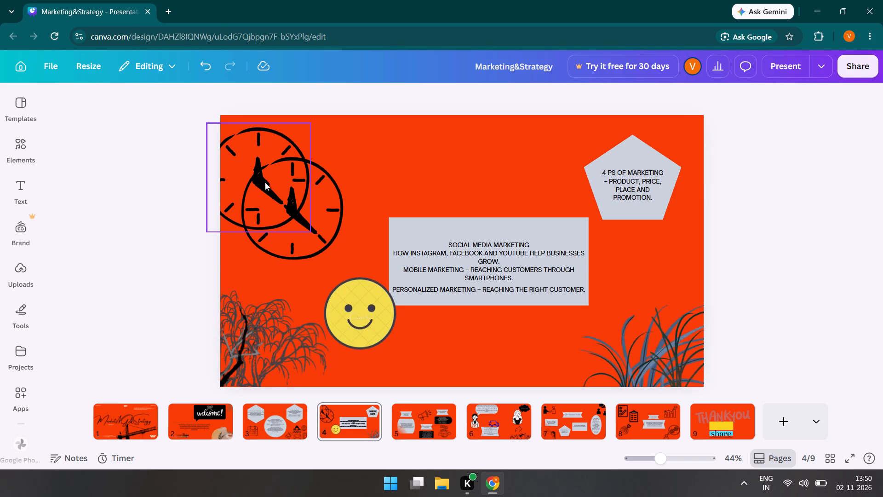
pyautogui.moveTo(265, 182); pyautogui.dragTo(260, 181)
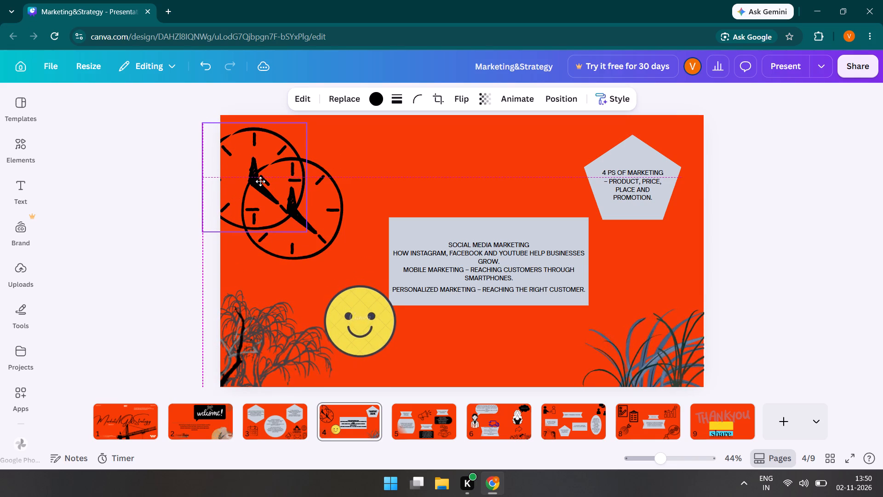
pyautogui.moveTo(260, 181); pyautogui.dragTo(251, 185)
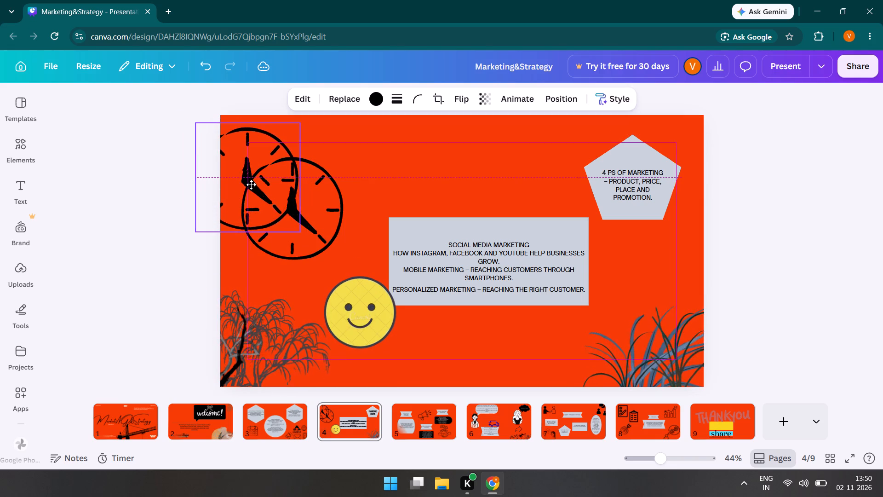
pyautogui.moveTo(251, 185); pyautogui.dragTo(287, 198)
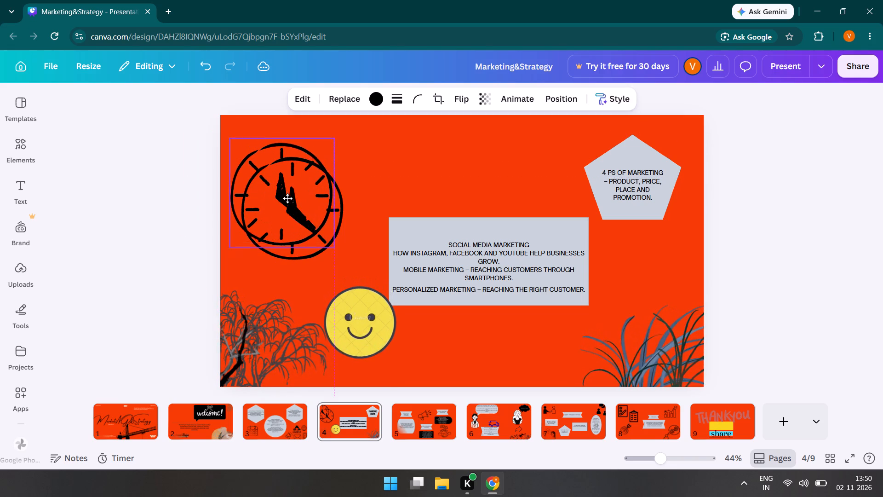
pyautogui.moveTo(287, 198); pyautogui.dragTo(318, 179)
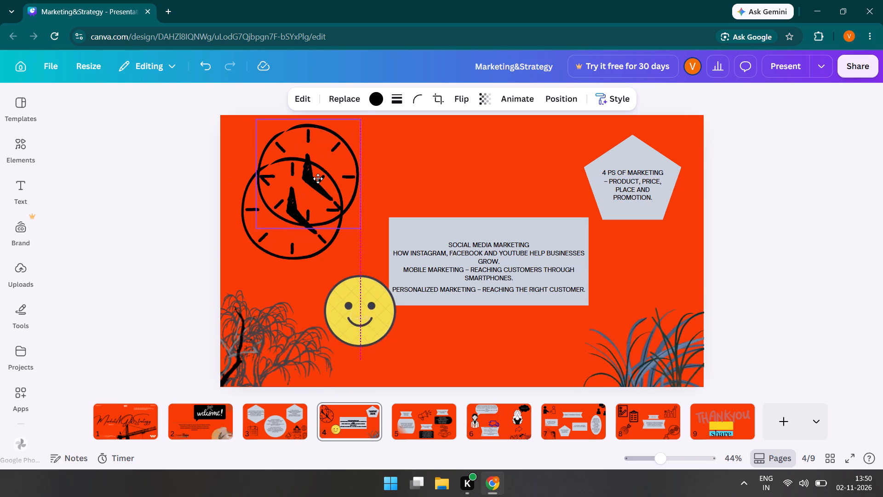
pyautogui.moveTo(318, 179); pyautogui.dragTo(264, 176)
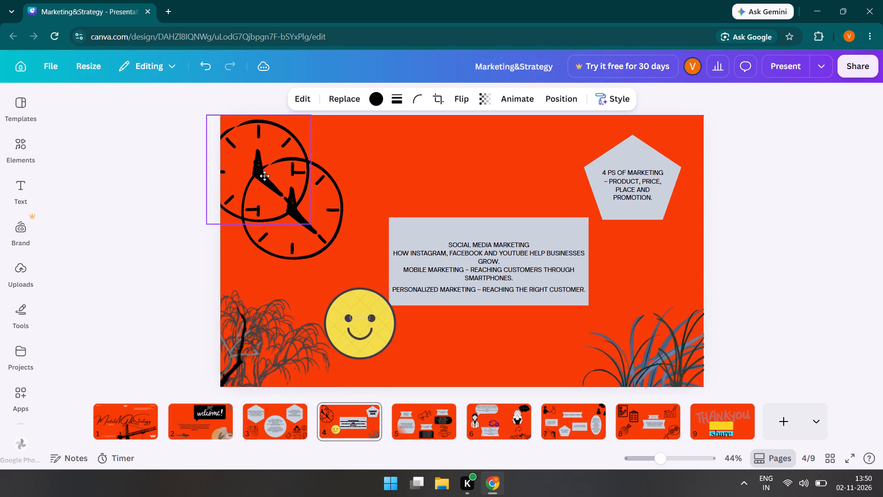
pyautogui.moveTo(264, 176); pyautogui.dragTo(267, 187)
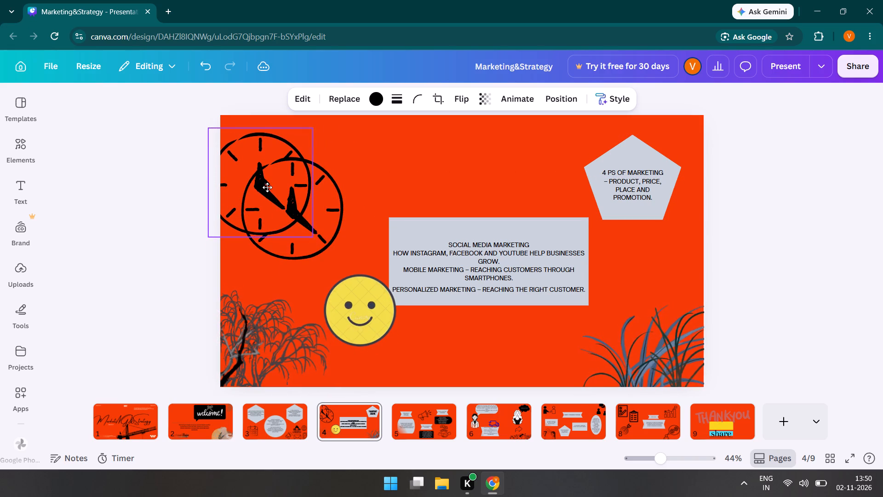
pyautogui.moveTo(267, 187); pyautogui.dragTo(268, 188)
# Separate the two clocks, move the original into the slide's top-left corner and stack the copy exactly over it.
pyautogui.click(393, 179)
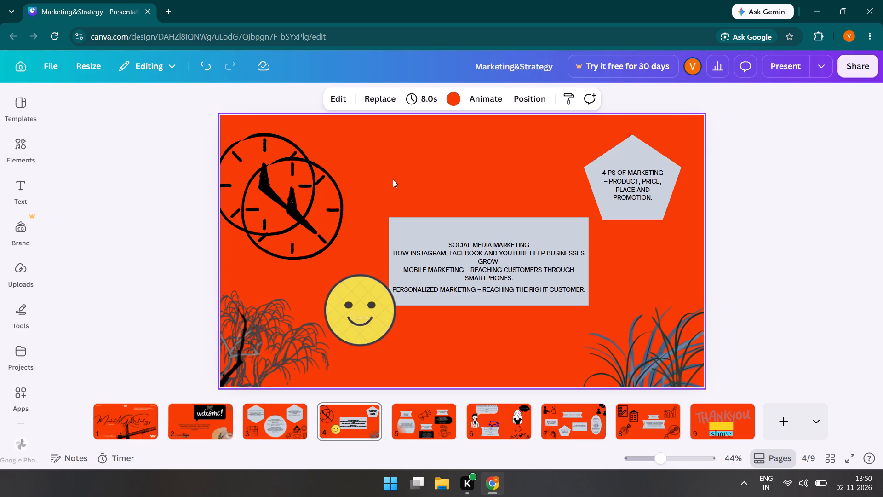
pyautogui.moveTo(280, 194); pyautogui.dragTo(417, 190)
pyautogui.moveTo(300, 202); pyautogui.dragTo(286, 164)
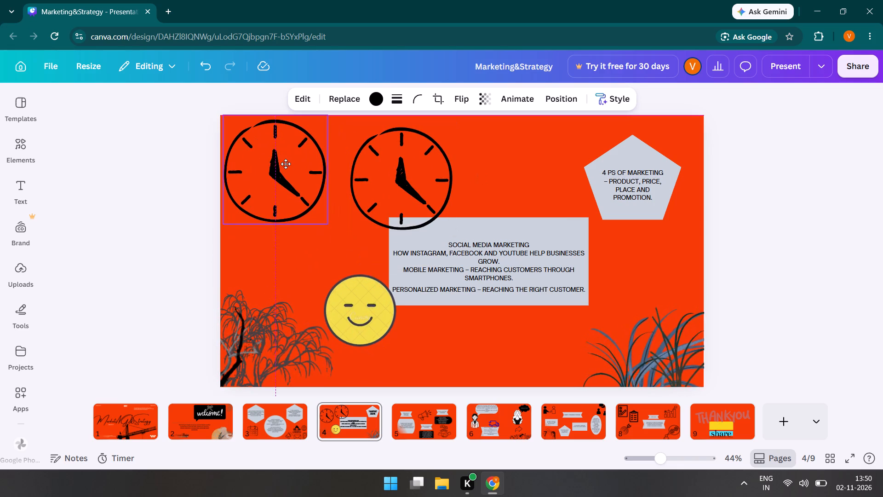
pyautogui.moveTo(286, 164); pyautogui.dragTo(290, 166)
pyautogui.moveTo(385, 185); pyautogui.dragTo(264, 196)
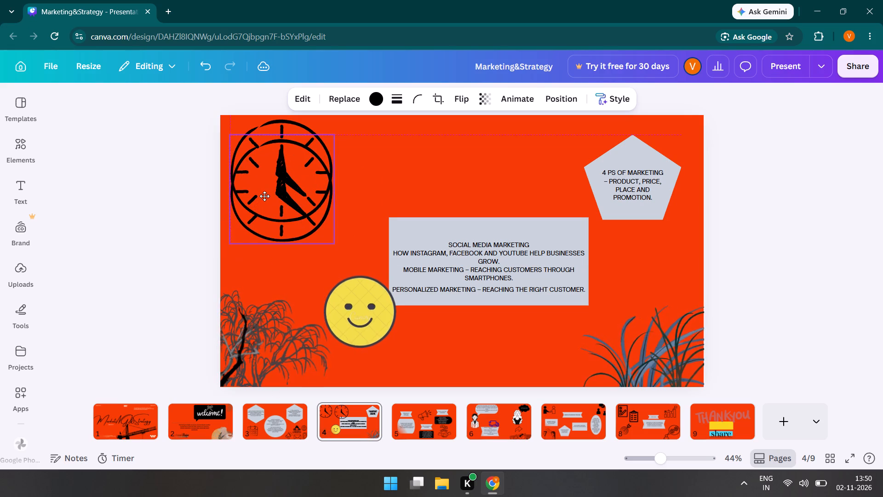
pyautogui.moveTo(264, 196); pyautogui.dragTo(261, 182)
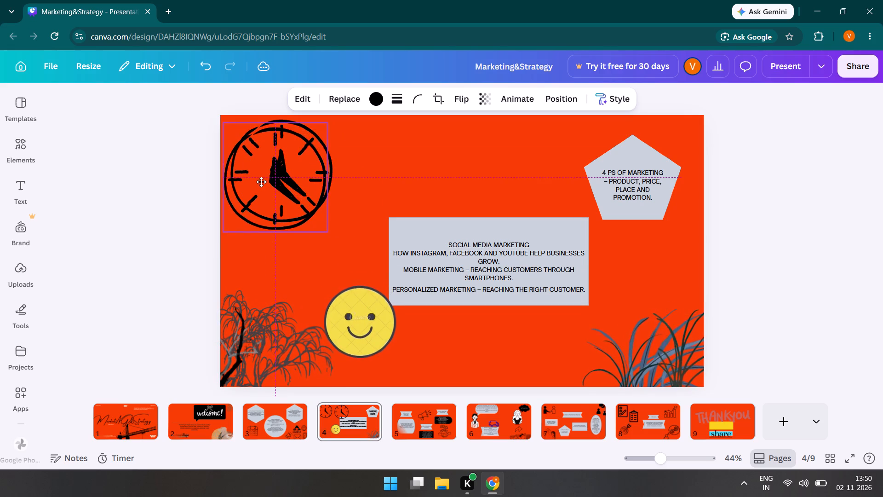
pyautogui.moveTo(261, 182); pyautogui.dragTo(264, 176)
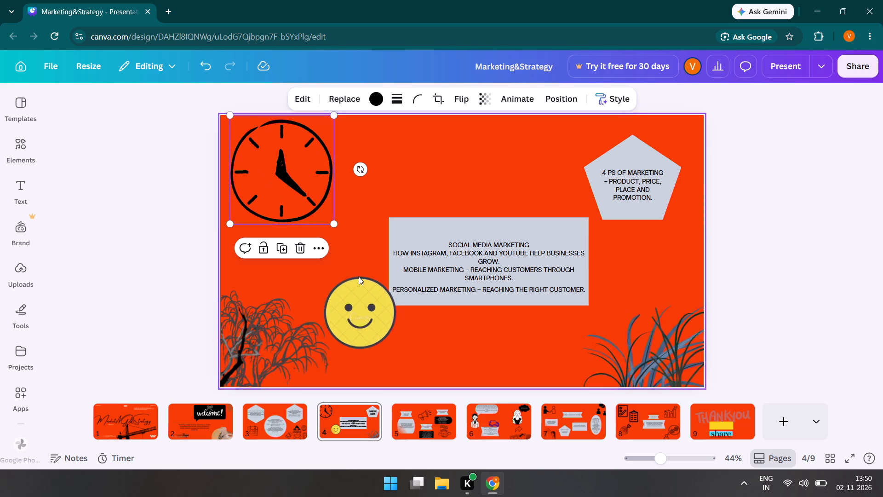
# Move the smiley face from beside the text box onto the stacked clocks' centre in the slide's top-left corner.
pyautogui.moveTo(363, 305); pyautogui.dragTo(286, 154)
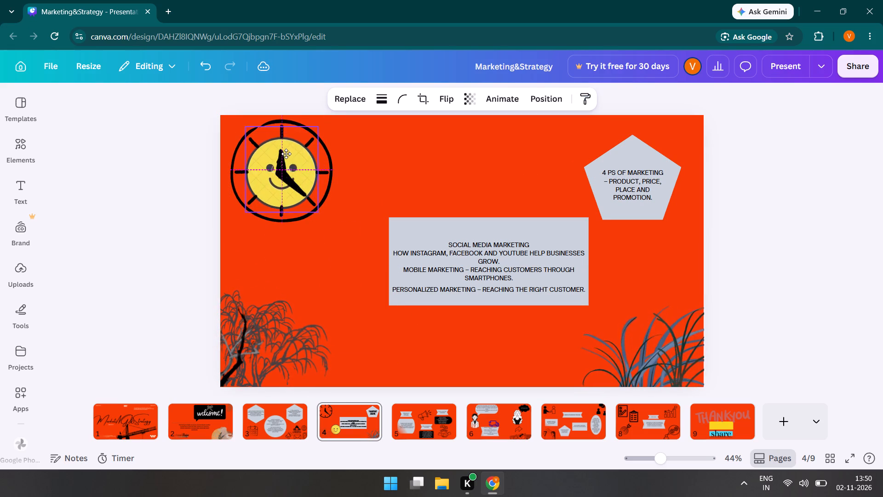
pyautogui.moveTo(286, 154); pyautogui.dragTo(283, 168)
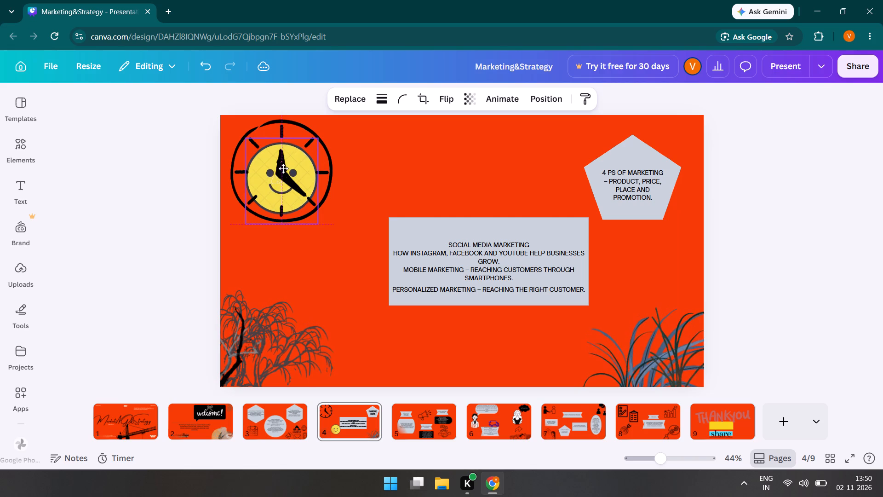
pyautogui.moveTo(283, 168); pyautogui.dragTo(282, 154)
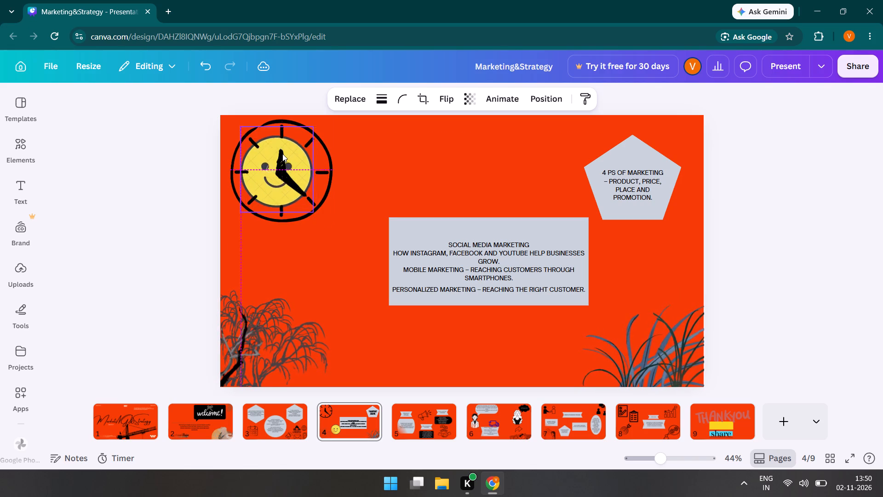
pyautogui.moveTo(282, 154); pyautogui.dragTo(287, 161)
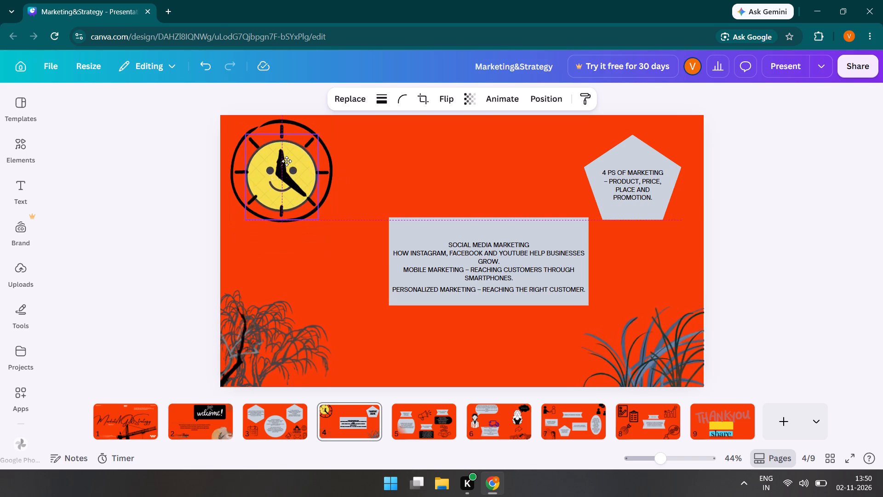
pyautogui.moveTo(287, 161); pyautogui.dragTo(287, 160)
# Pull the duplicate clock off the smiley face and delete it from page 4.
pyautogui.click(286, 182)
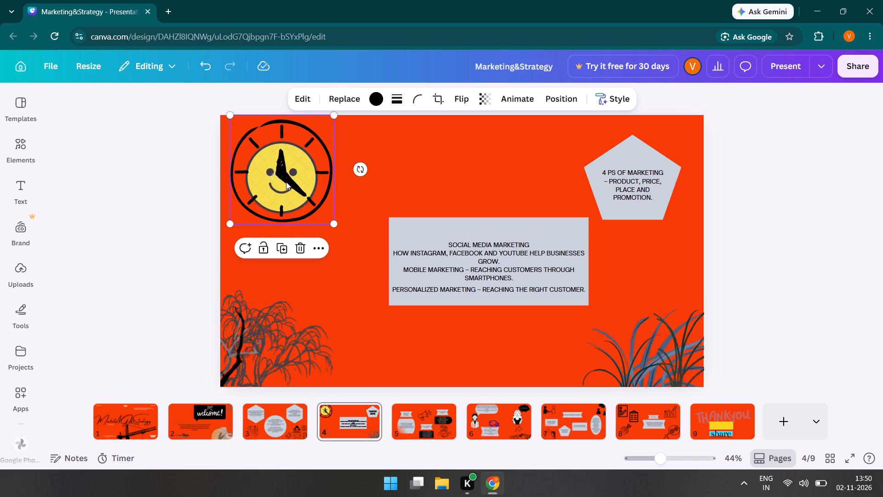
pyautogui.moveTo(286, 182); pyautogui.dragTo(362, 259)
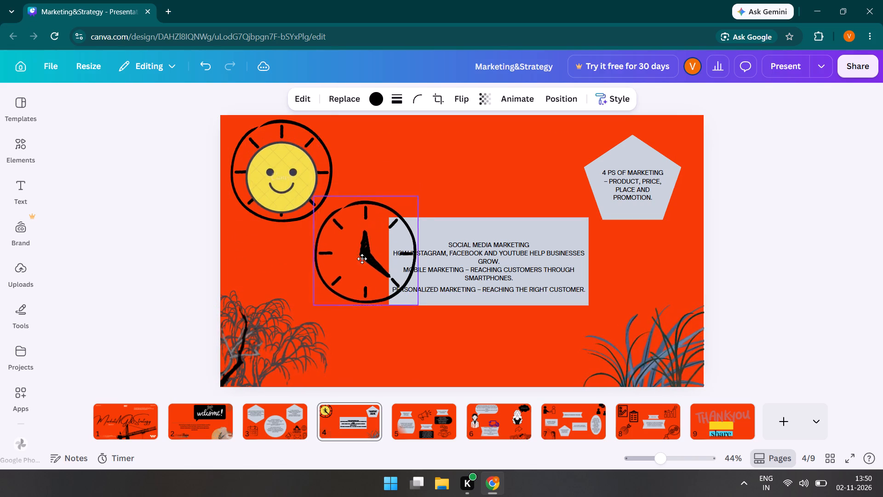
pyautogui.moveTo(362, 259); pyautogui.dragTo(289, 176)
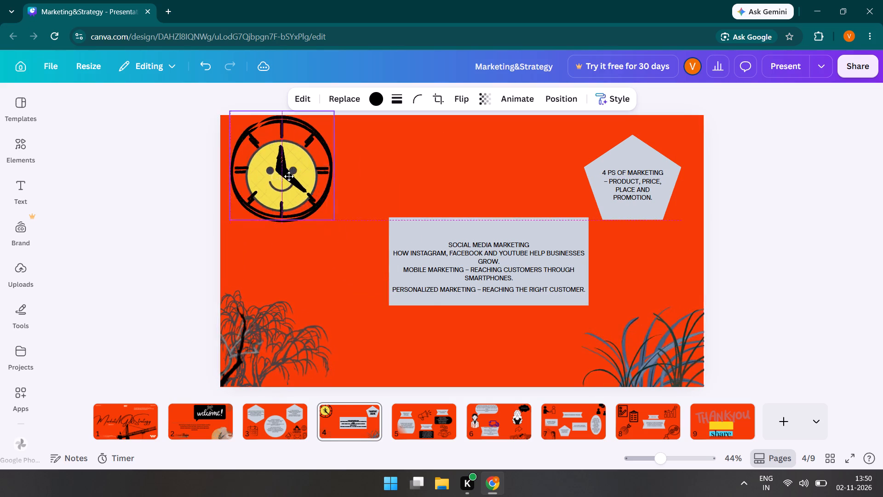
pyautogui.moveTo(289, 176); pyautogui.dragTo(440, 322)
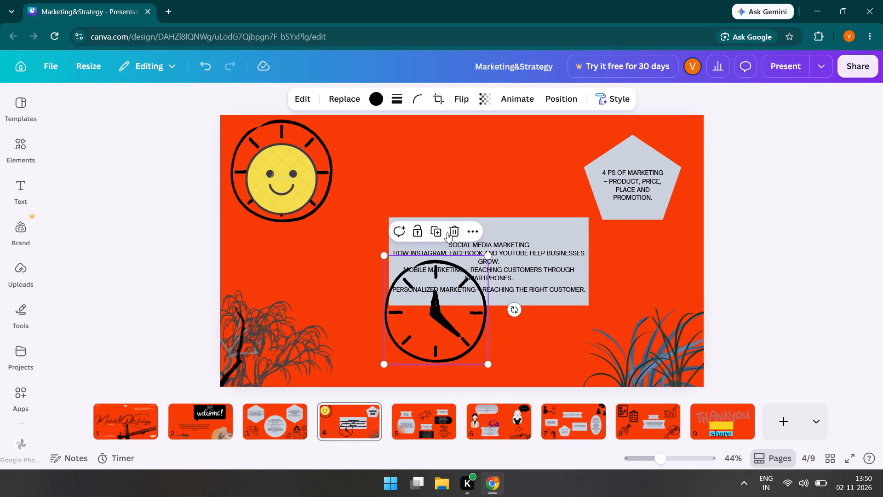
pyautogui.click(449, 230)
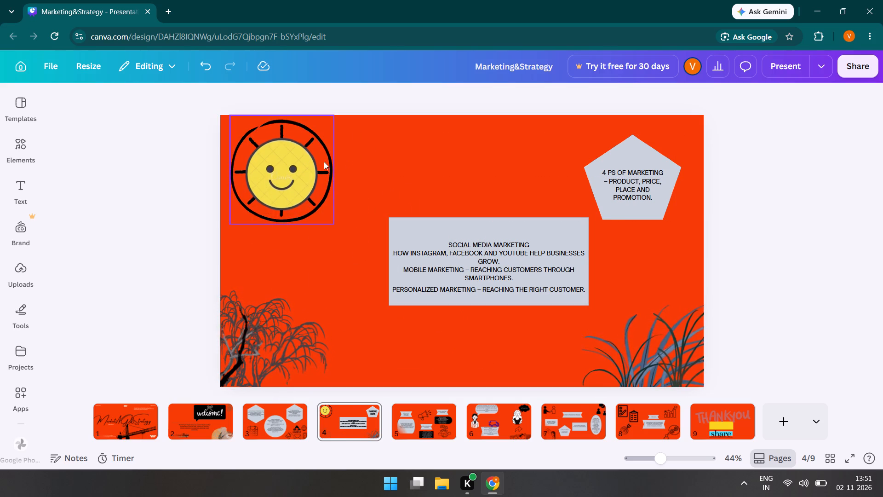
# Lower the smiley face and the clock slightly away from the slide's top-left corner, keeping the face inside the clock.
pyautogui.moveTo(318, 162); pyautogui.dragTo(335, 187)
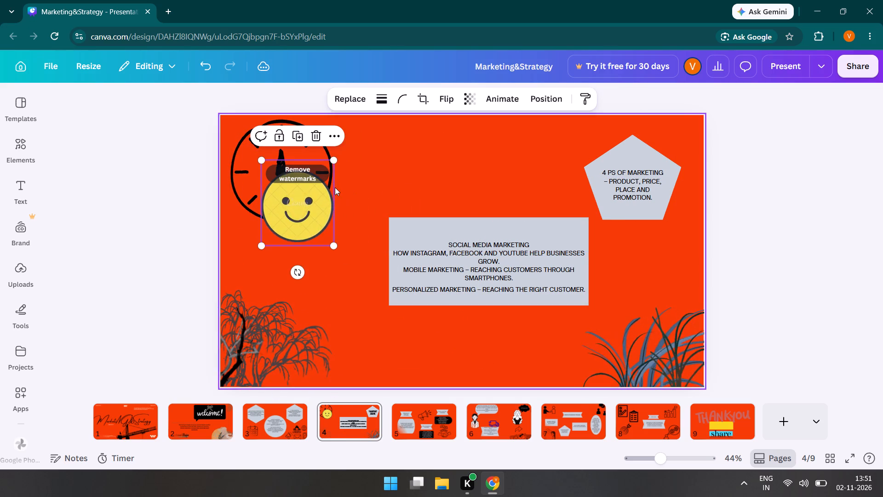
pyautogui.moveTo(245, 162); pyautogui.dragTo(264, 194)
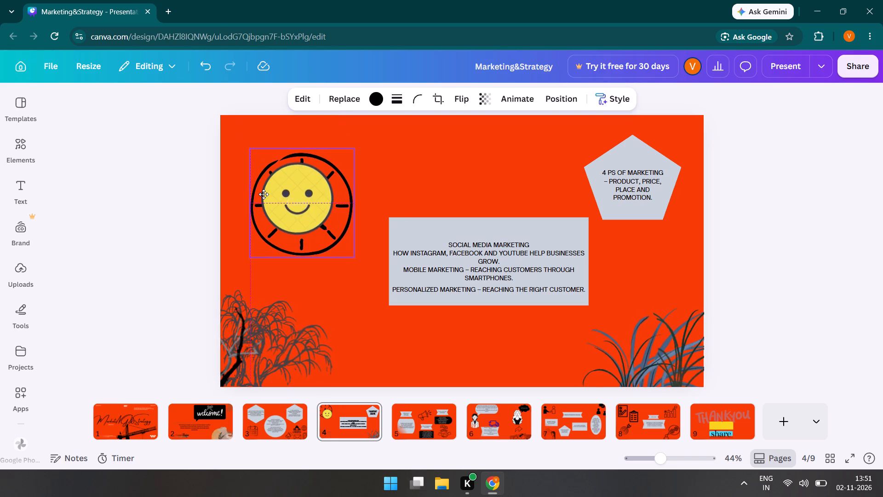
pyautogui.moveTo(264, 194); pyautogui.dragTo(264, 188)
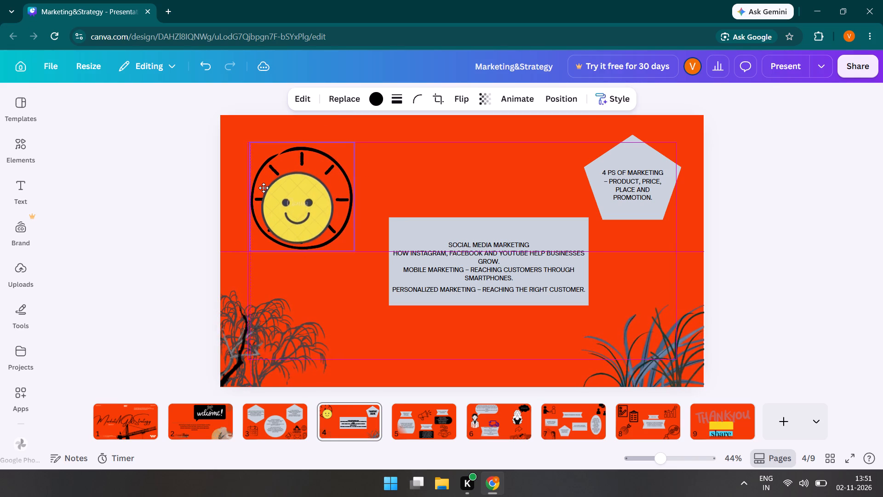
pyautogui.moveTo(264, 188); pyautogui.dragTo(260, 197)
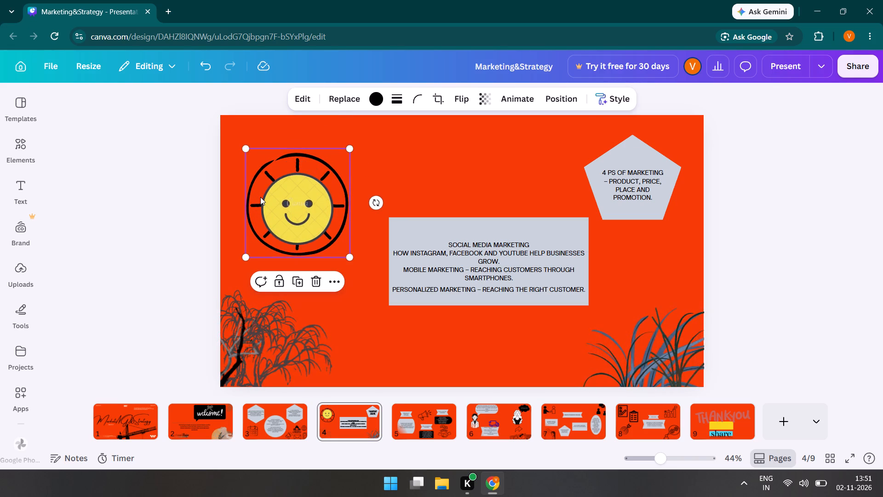
# Raise the clock to the slide's top edge near the top-left corner and centre the smiley face inside it.
pyautogui.click(447, 173)
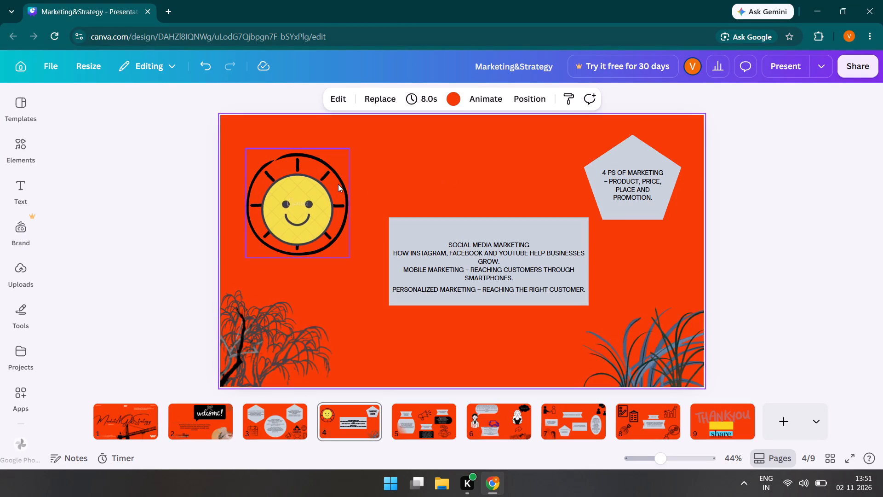
pyautogui.moveTo(338, 185); pyautogui.dragTo(330, 158)
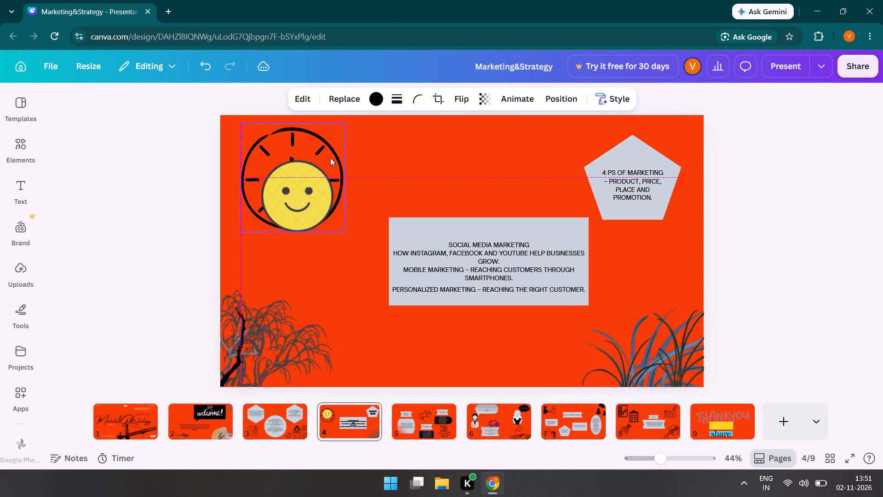
pyautogui.moveTo(297, 209); pyautogui.dragTo(296, 213)
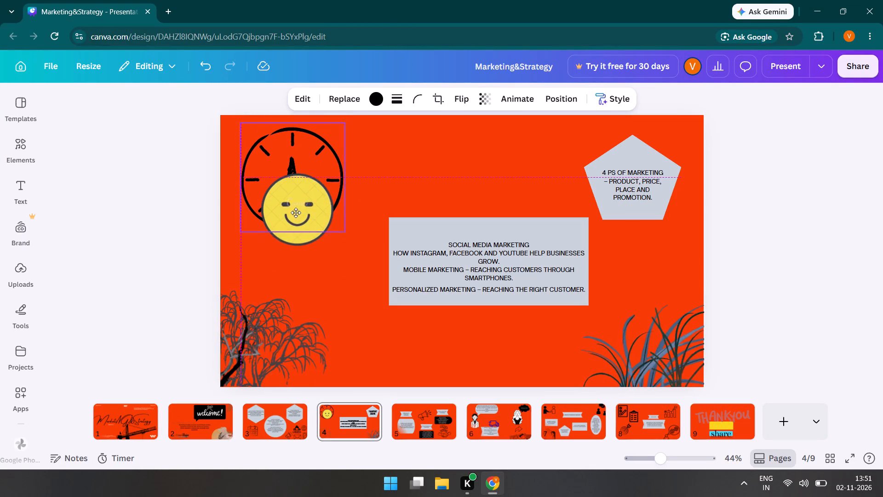
pyautogui.moveTo(296, 213); pyautogui.dragTo(292, 203)
pyautogui.click(294, 204)
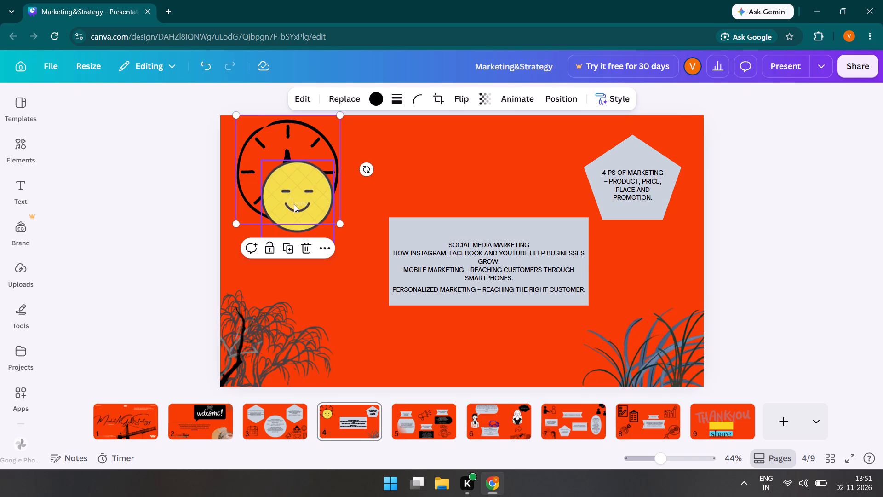
pyautogui.moveTo(294, 204); pyautogui.dragTo(287, 159)
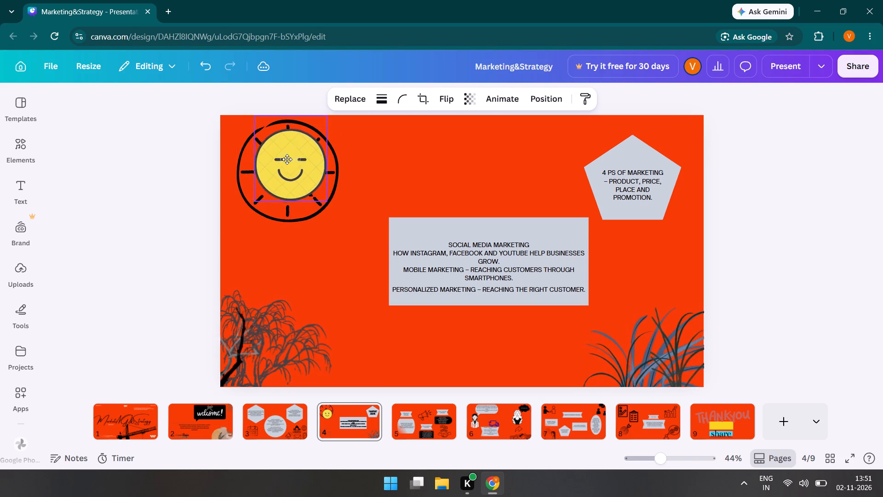
pyautogui.moveTo(287, 159); pyautogui.dragTo(288, 179)
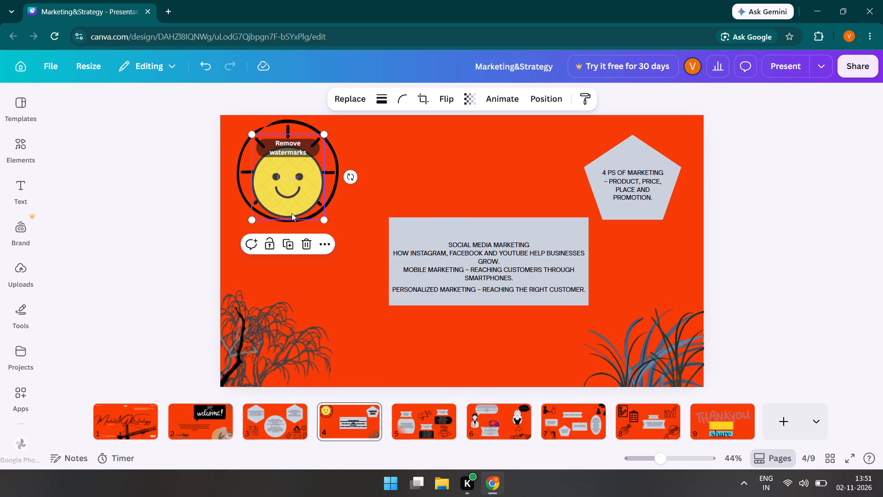
pyautogui.click(348, 287)
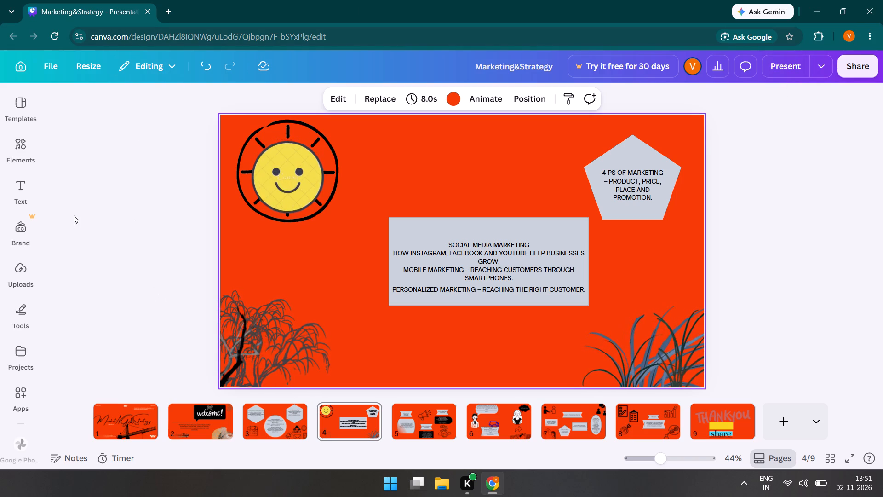
# Leave the presentation and return to the Canva home page.
pyautogui.click(28, 70)
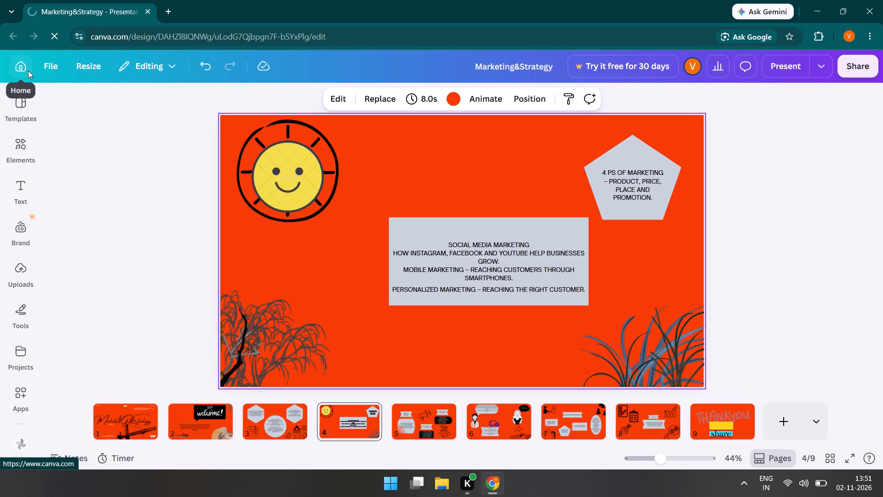
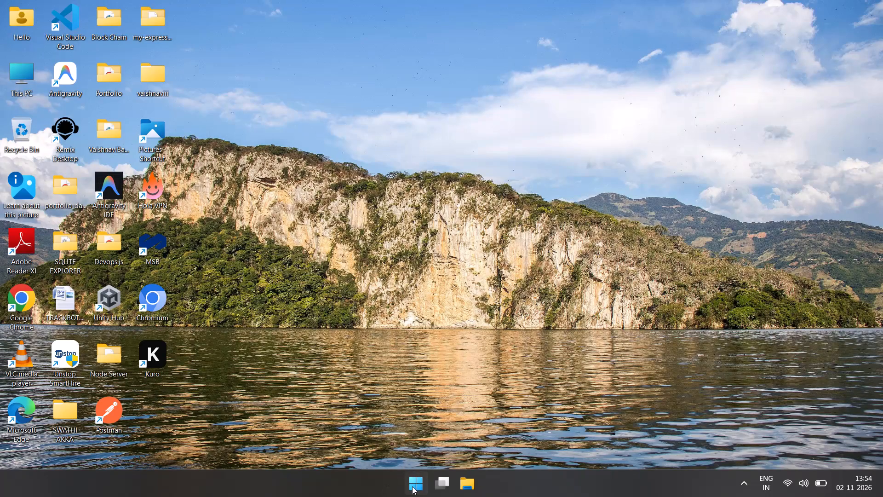
# Shut down the computer from the Windows desktop.
pyautogui.click(412, 489)
pyautogui.click(525, 441)
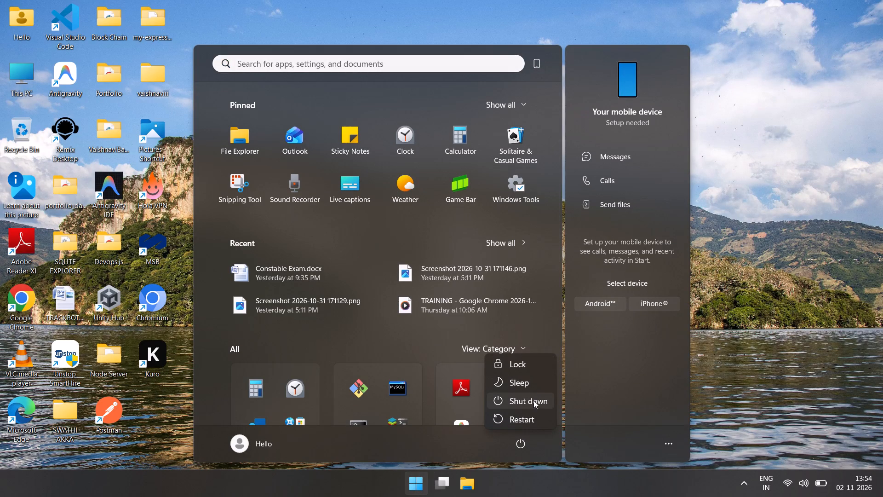
pyautogui.click(533, 400)
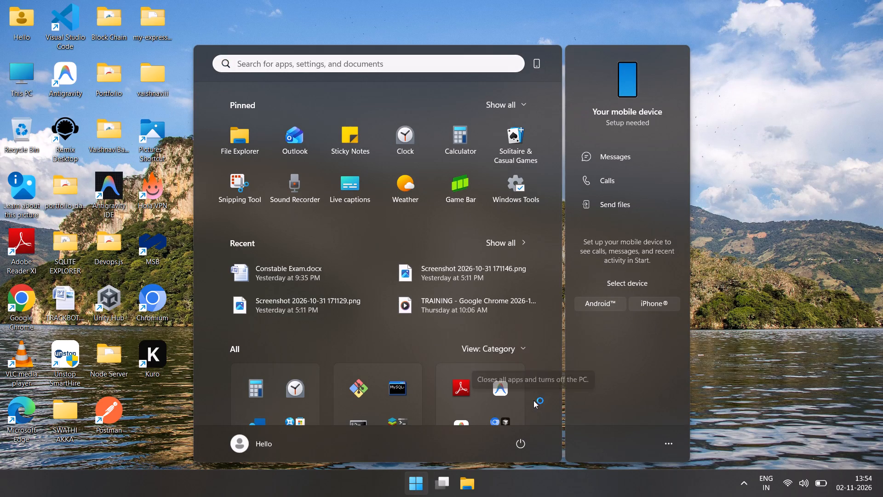